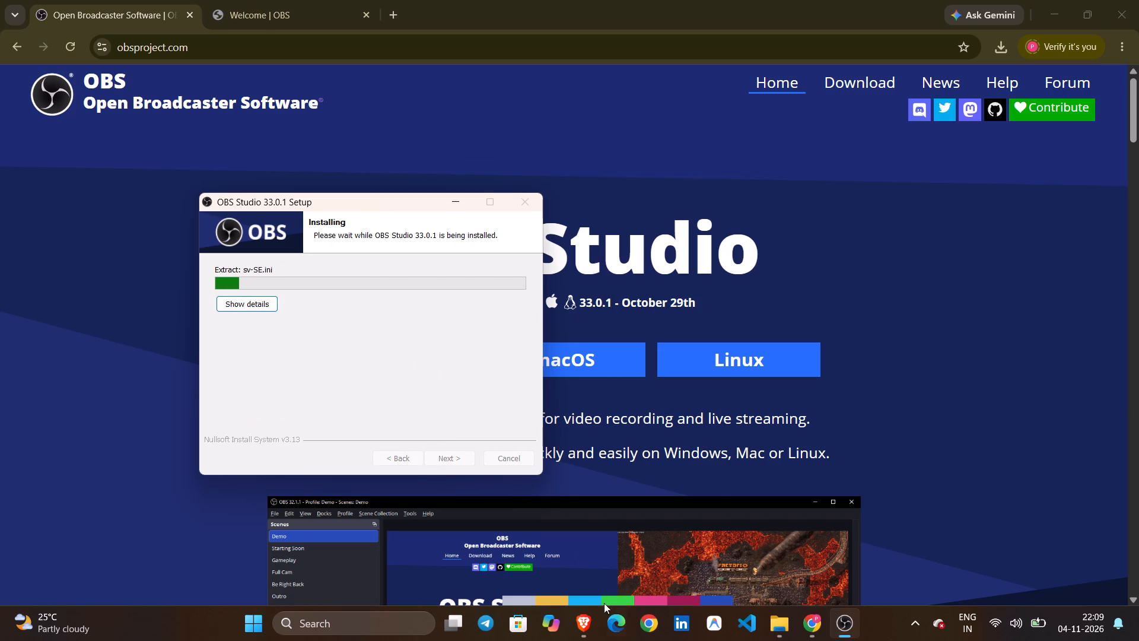
Switch to Brave and watch the closing part of the OBS circle webcam tutorial, pausing it near the end.
left_click(584, 624)
left_click(549, 363)
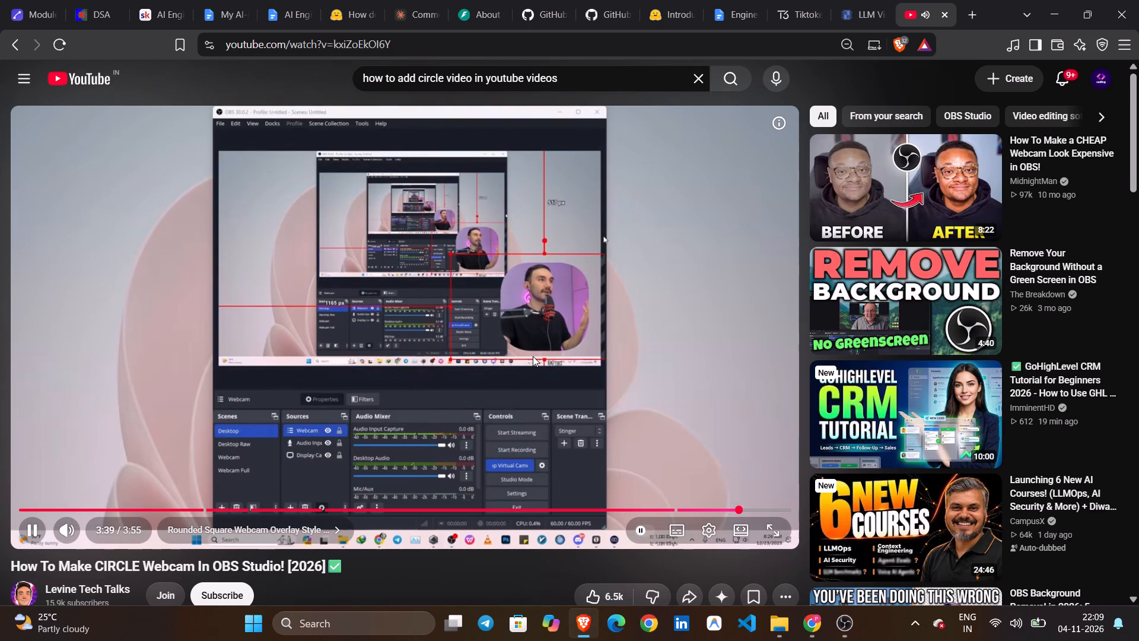
left_click(483, 276)
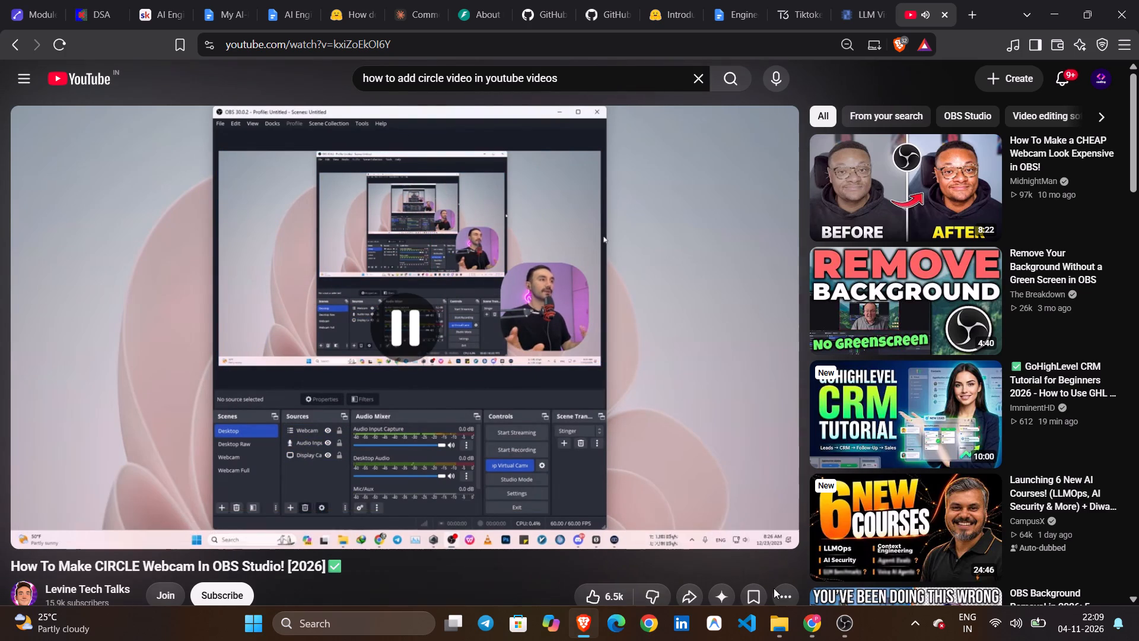
left_click(853, 633)
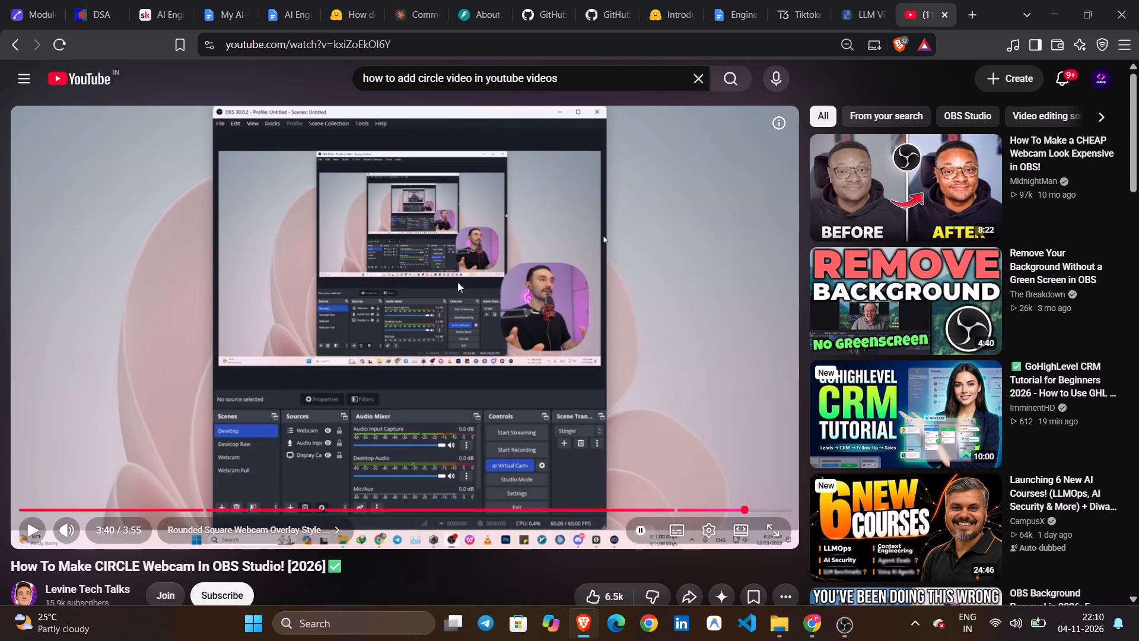
left_click(457, 289)
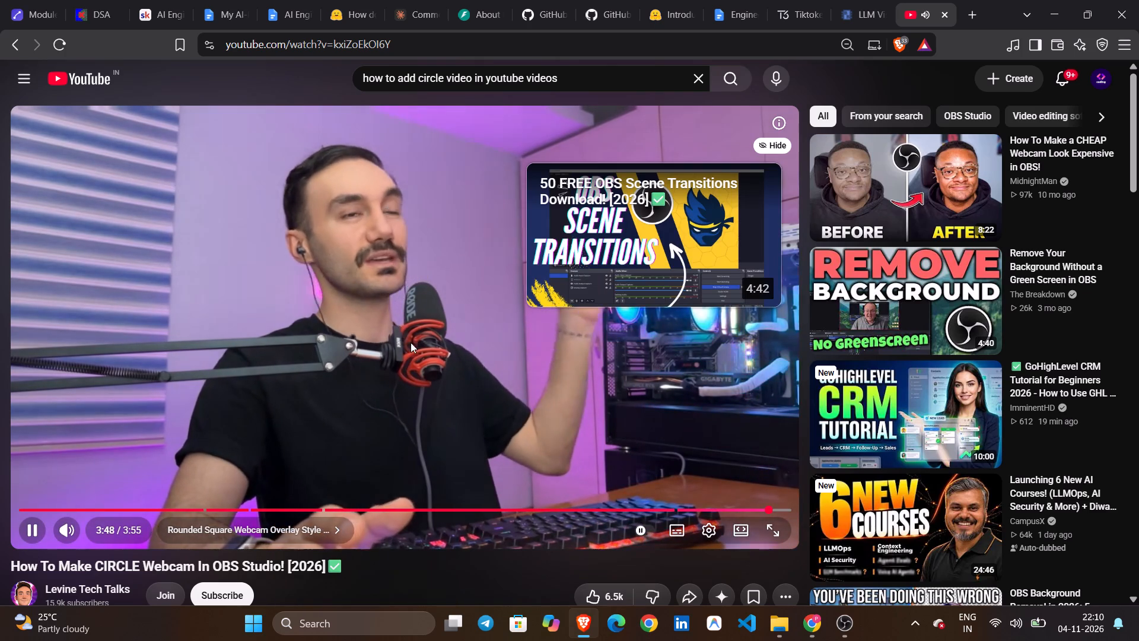
left_click(300, 299)
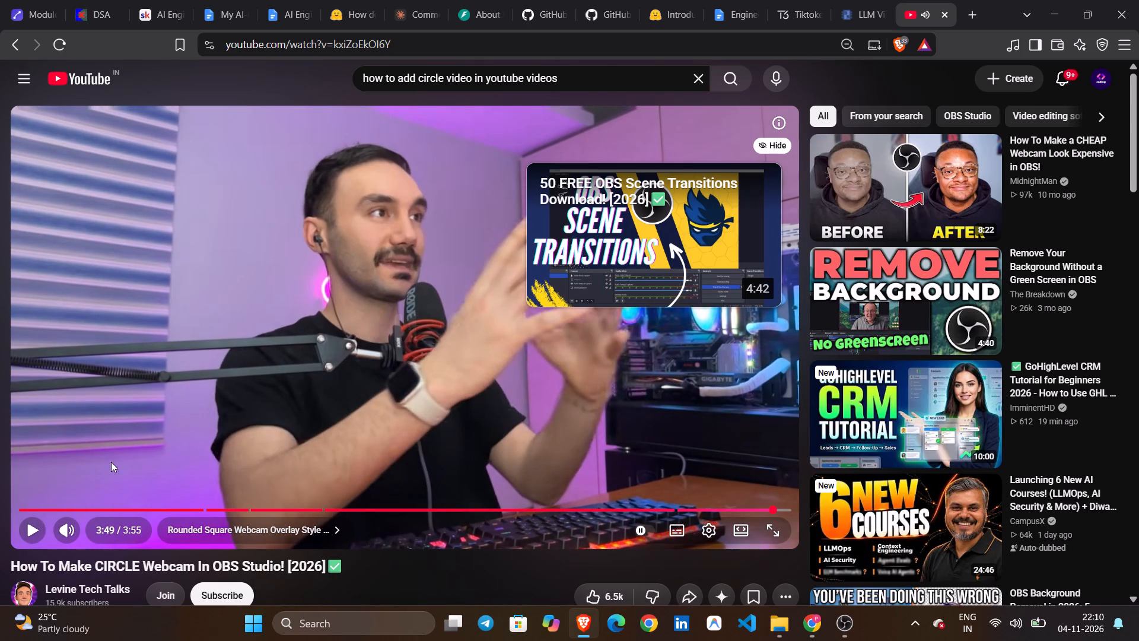
Replay the circle webcam tutorial from the start, skip ahead to the website demonstration, and pause to read the site's address.
left_click(23, 510)
left_click(326, 350)
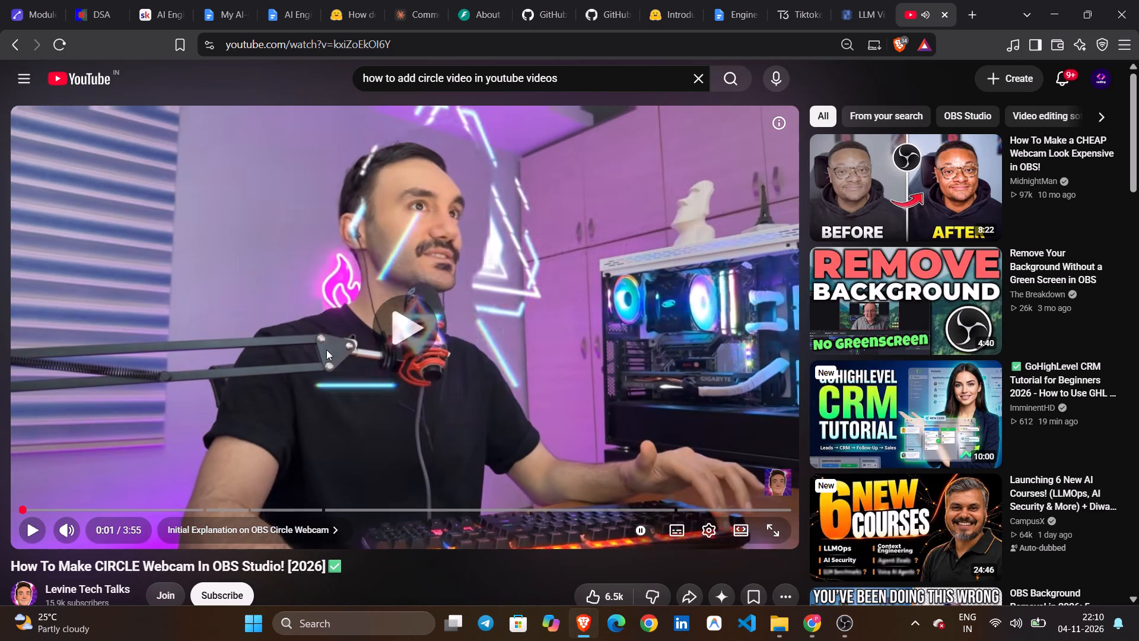
key("Right")
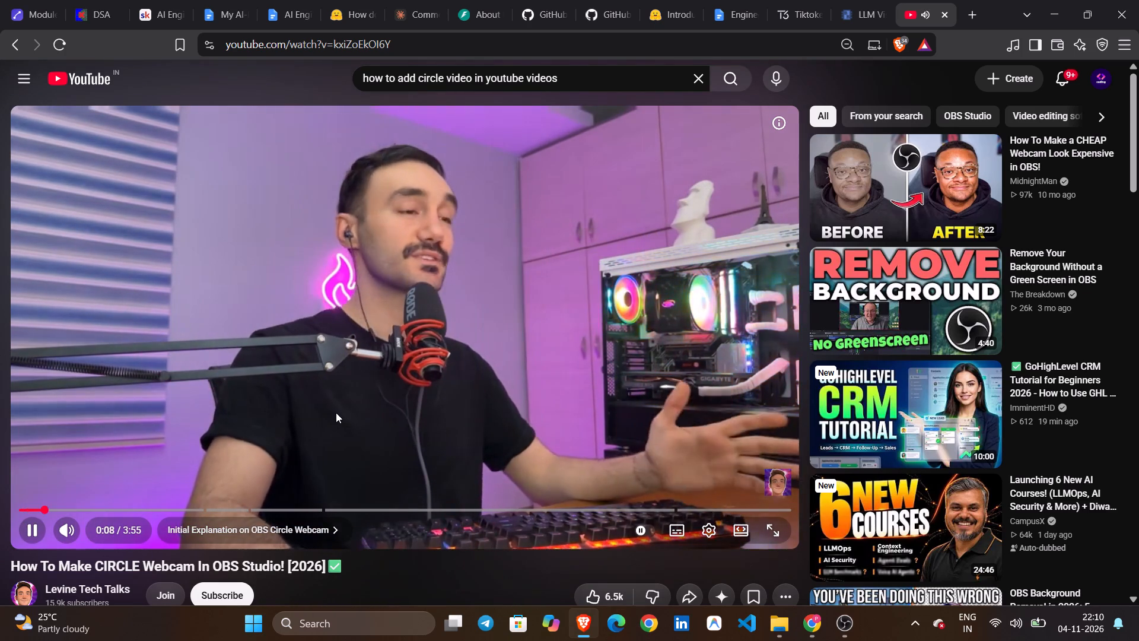
key("Right")
key("Right")
key("Right")
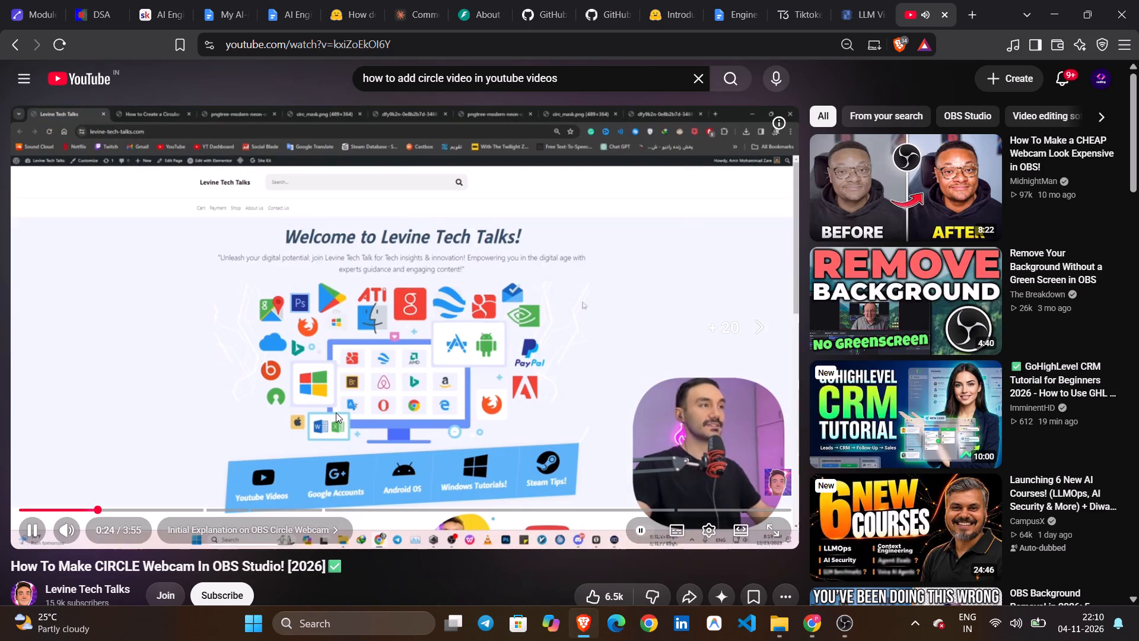
left_click(407, 321)
scroll(113, 210, "down", 1)
scroll(113, 210, "up", 1)
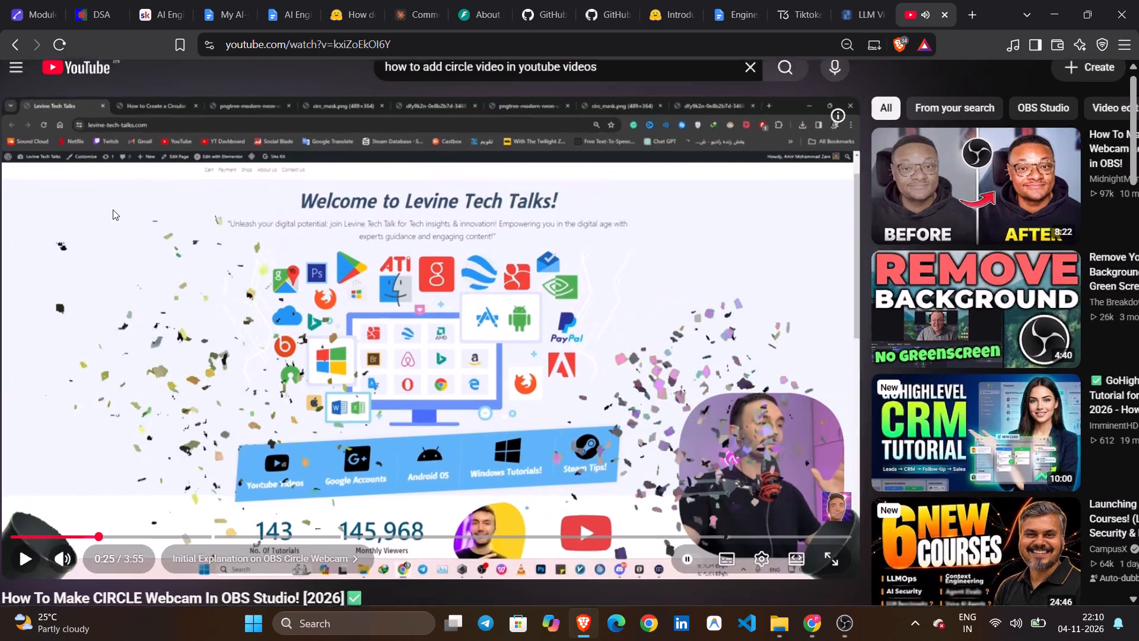
scroll(113, 210, "up", 1)
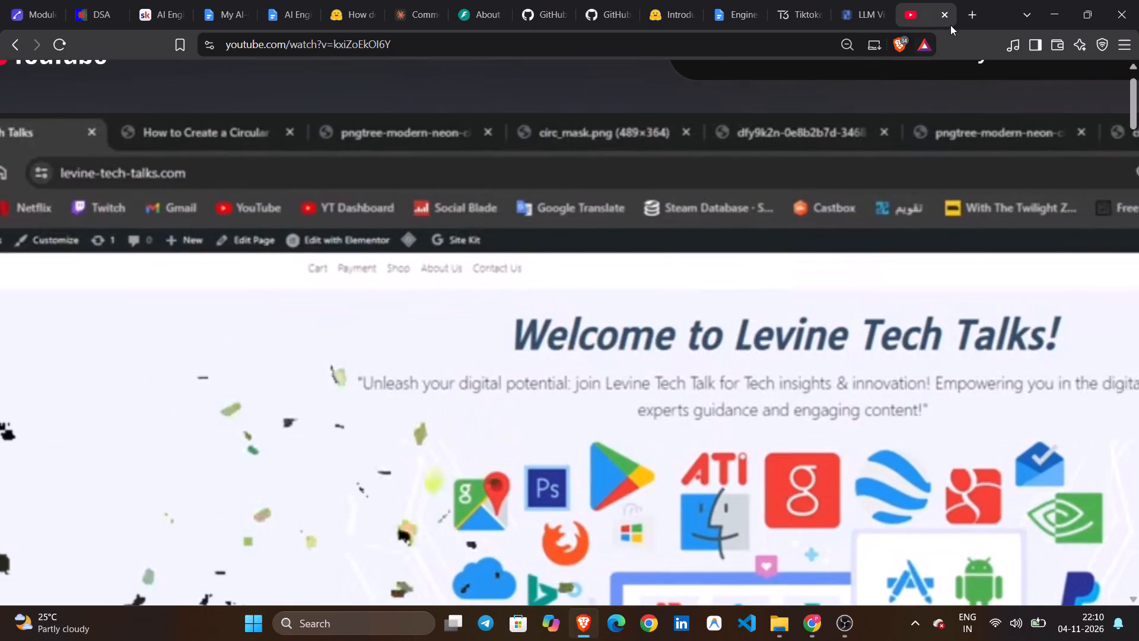
Open levine-tech-talks.com in a new tab, check the address against the tutorial video, and minimize the browser.
left_click(970, 15)
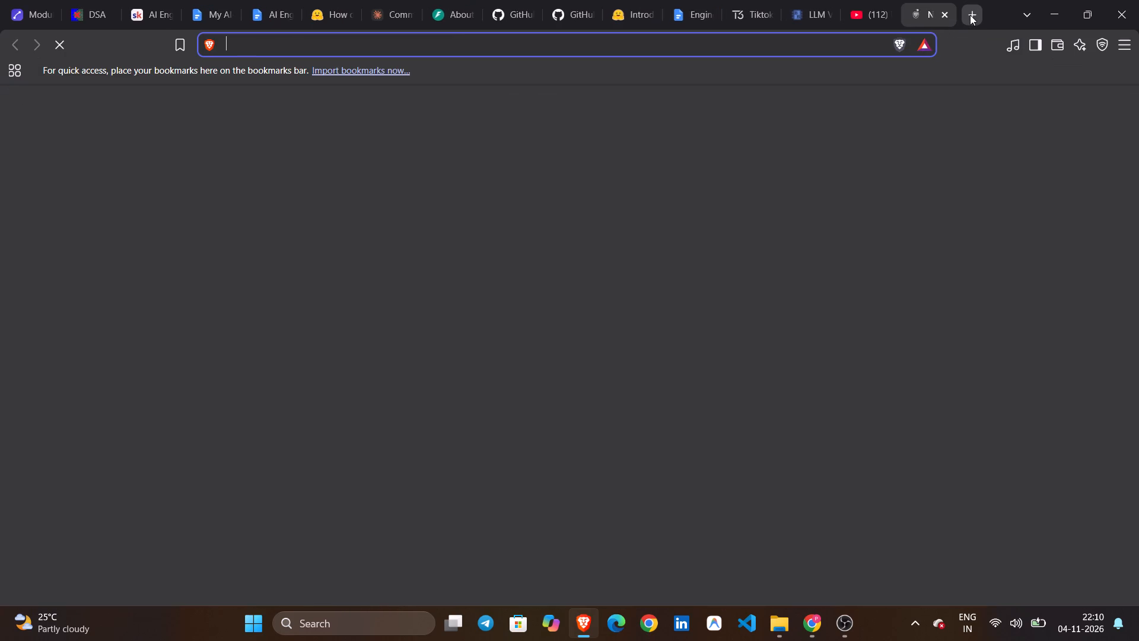
type("levine")
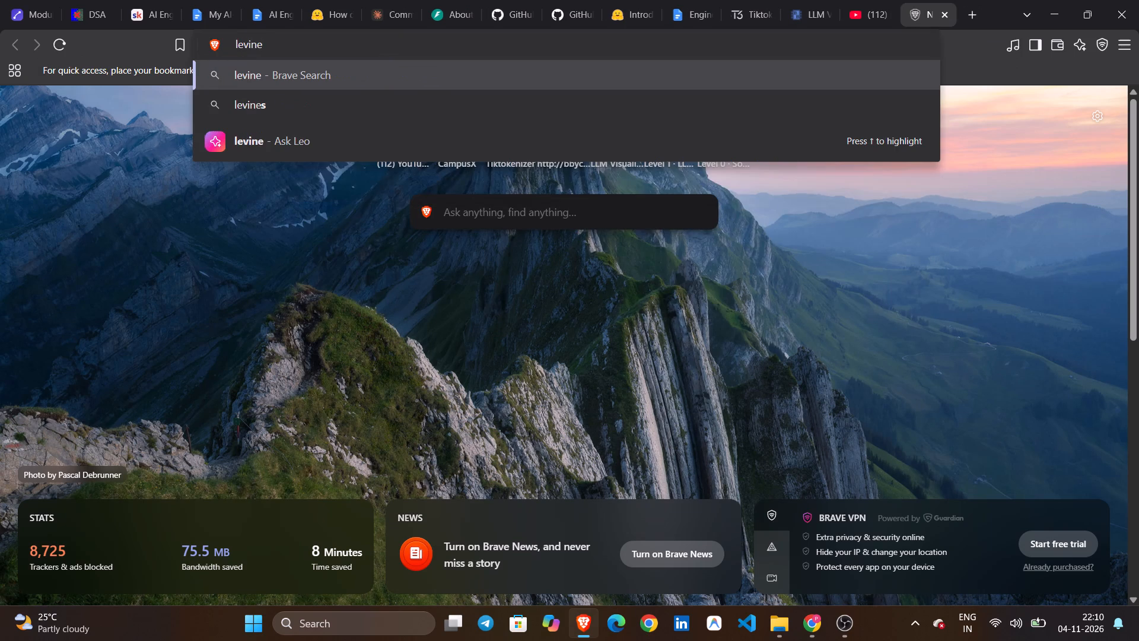
type("-tech-talks.com")
key("Return")
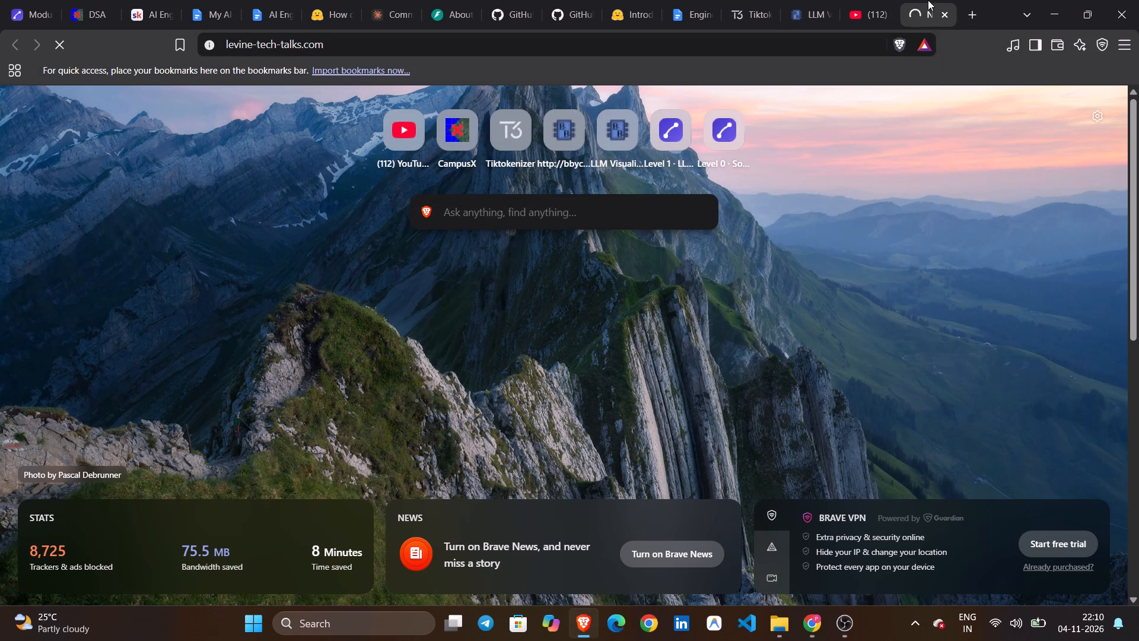
left_click(868, 0)
left_click(932, 8)
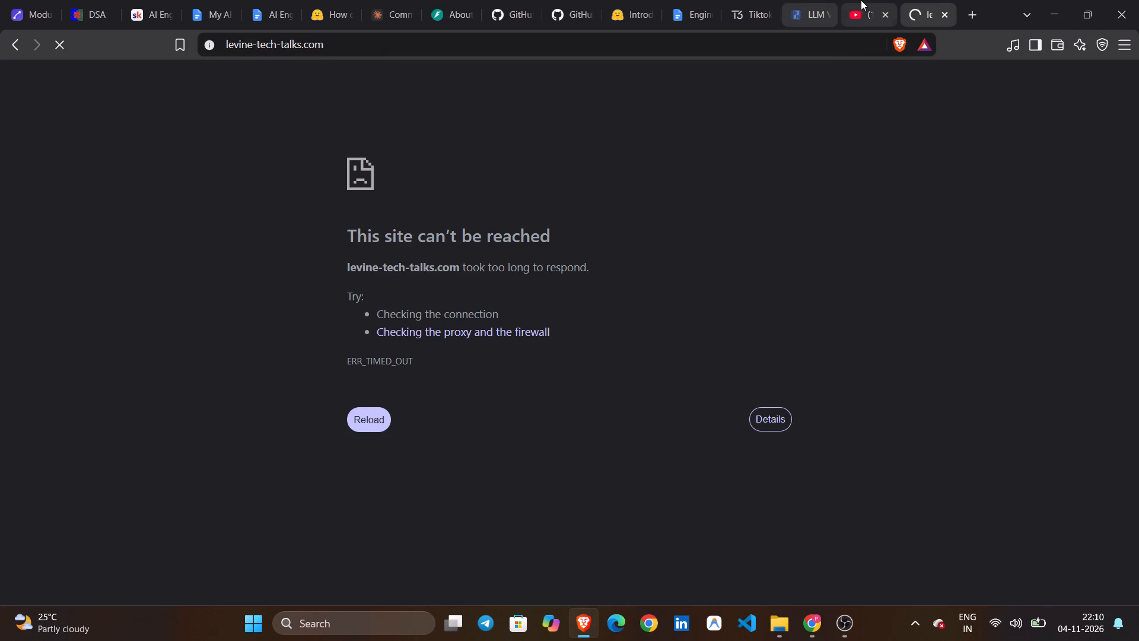
left_click(867, 1)
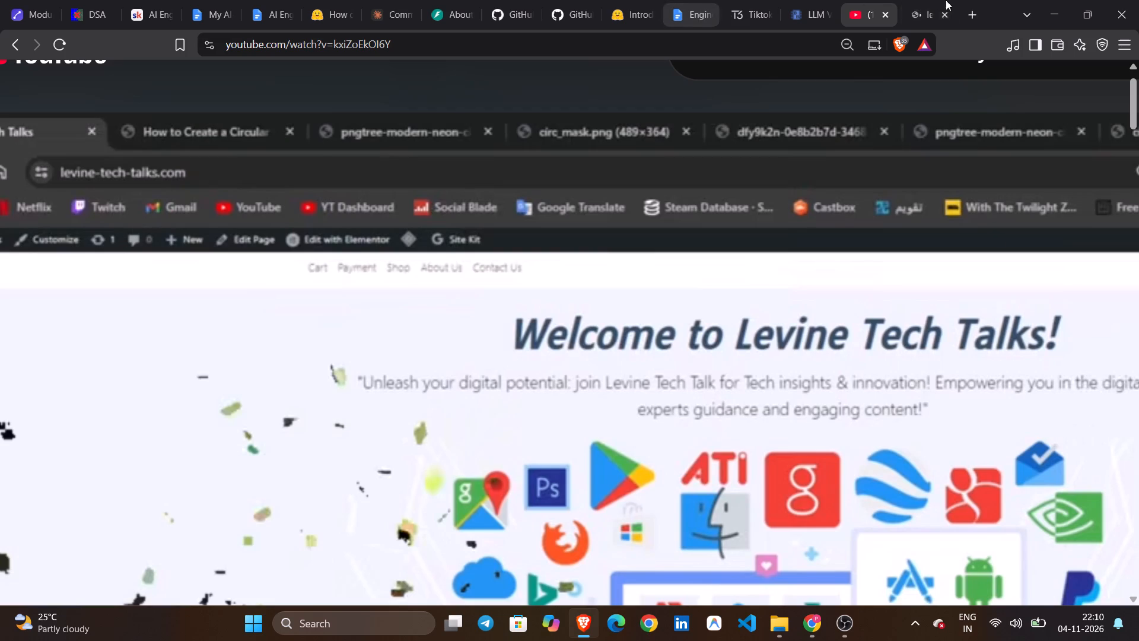
left_click(908, 2)
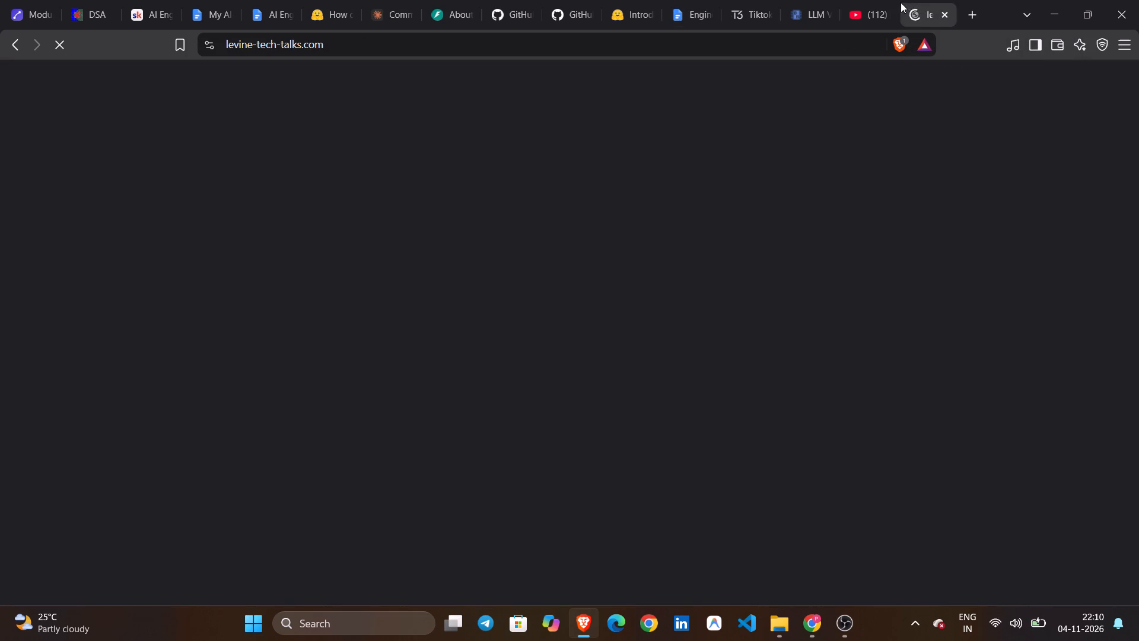
left_click(854, 0)
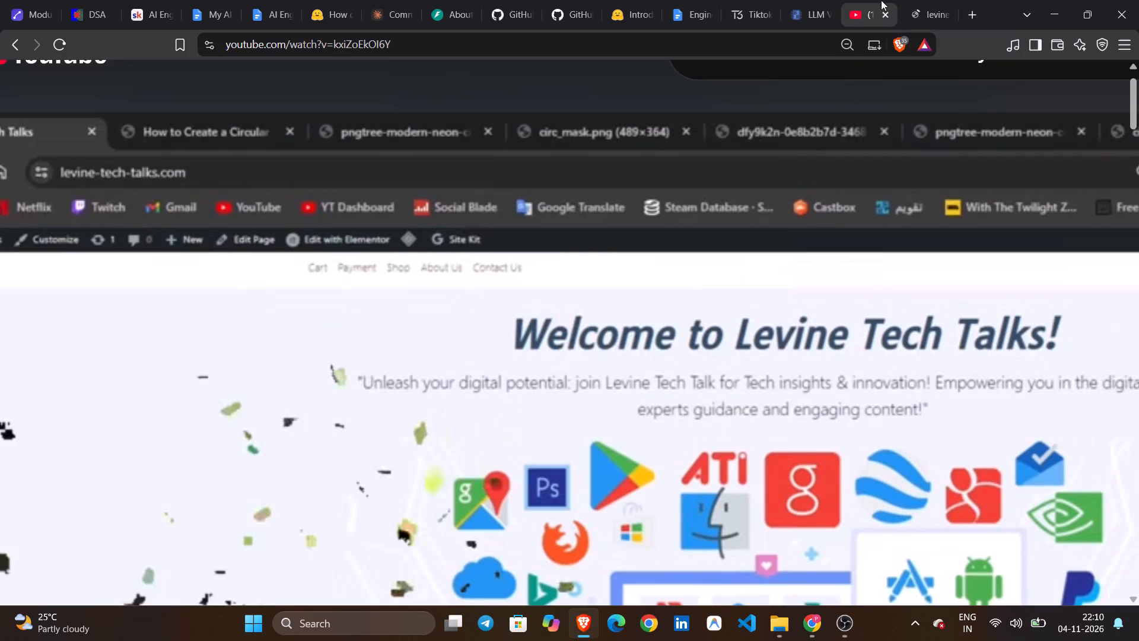
left_click(925, 0)
left_click(1039, 4)
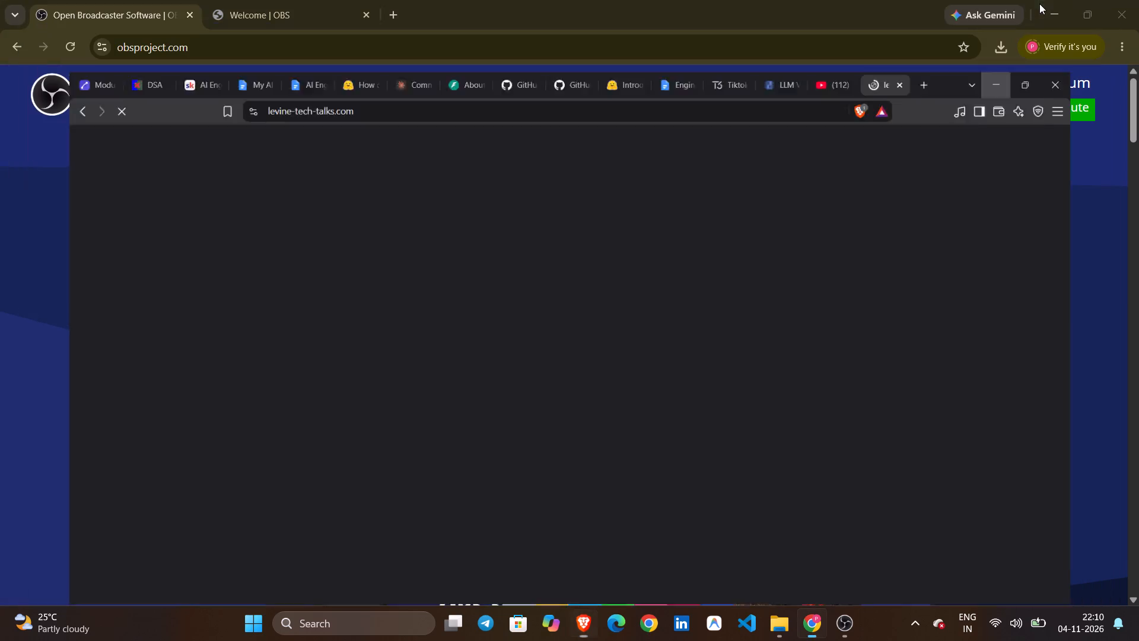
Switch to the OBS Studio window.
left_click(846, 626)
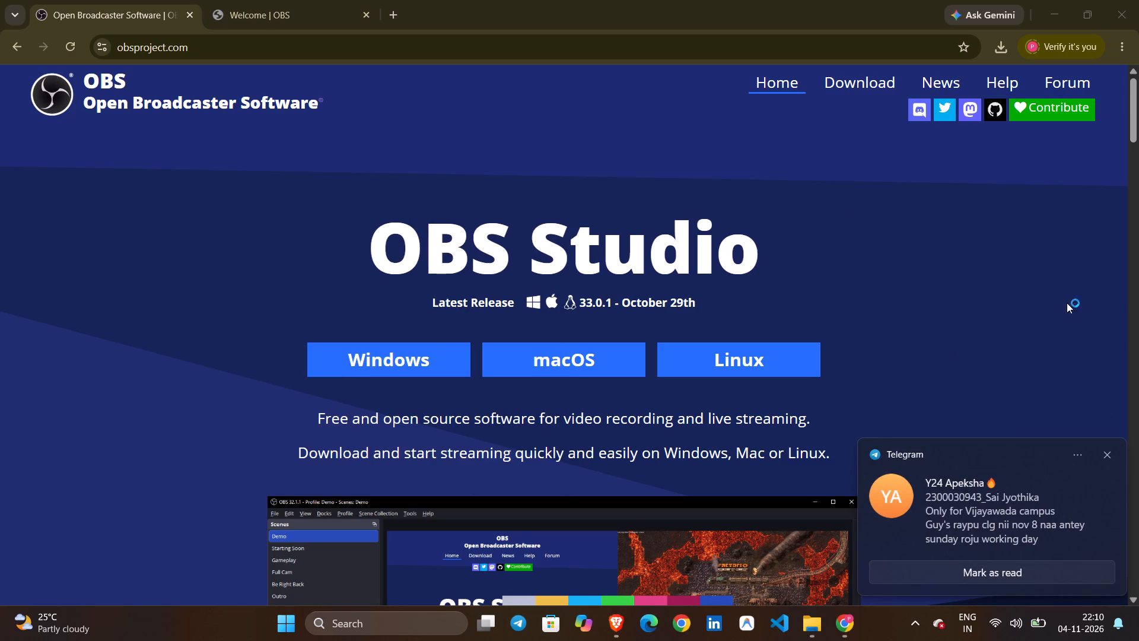
Minimize the Chrome window showing the OBS website and close the Downloads folder window to clear the desktop.
left_click(1048, 0)
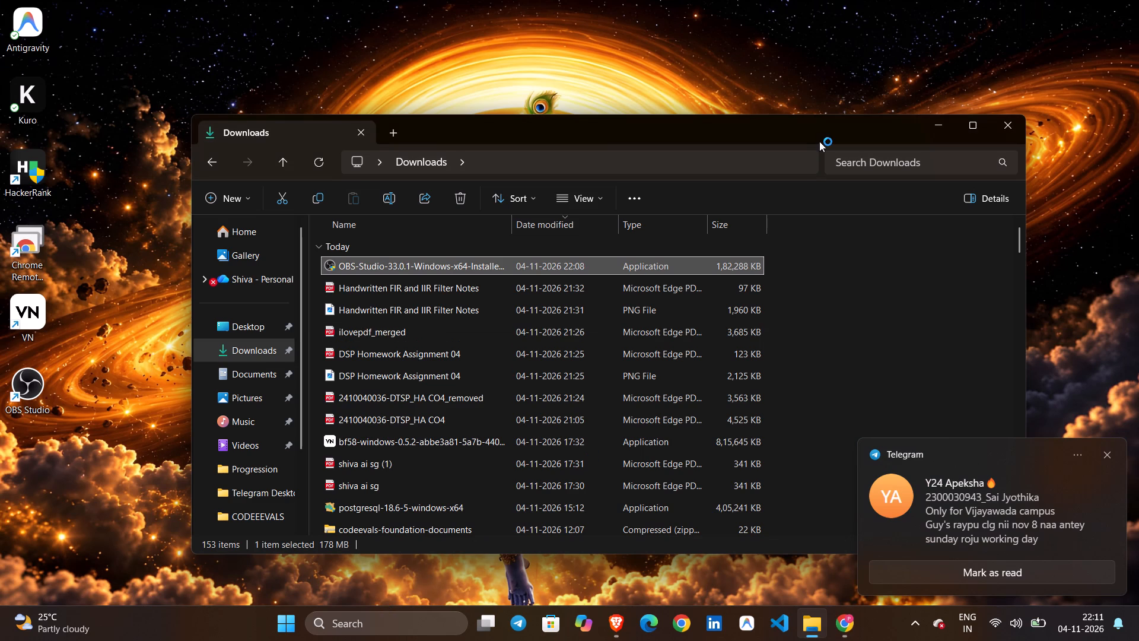
left_click(997, 126)
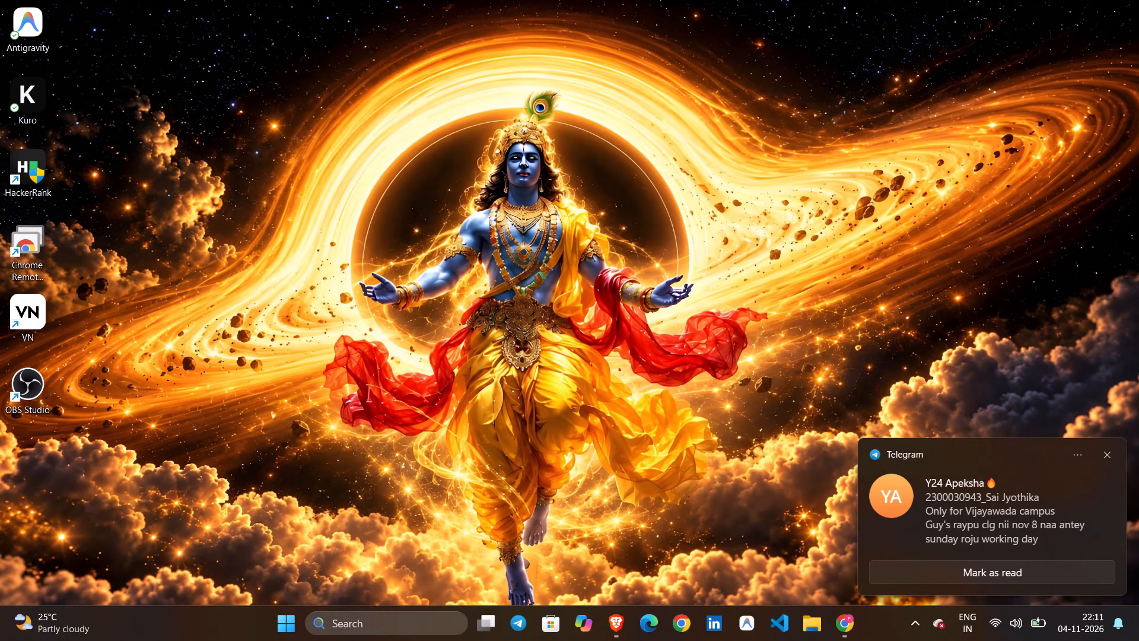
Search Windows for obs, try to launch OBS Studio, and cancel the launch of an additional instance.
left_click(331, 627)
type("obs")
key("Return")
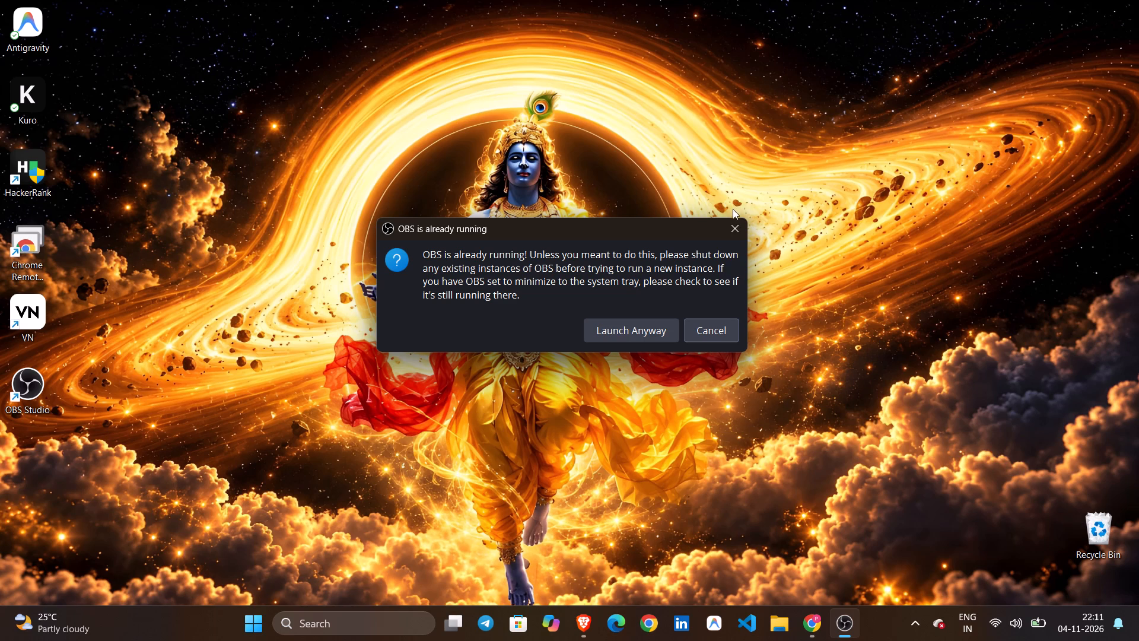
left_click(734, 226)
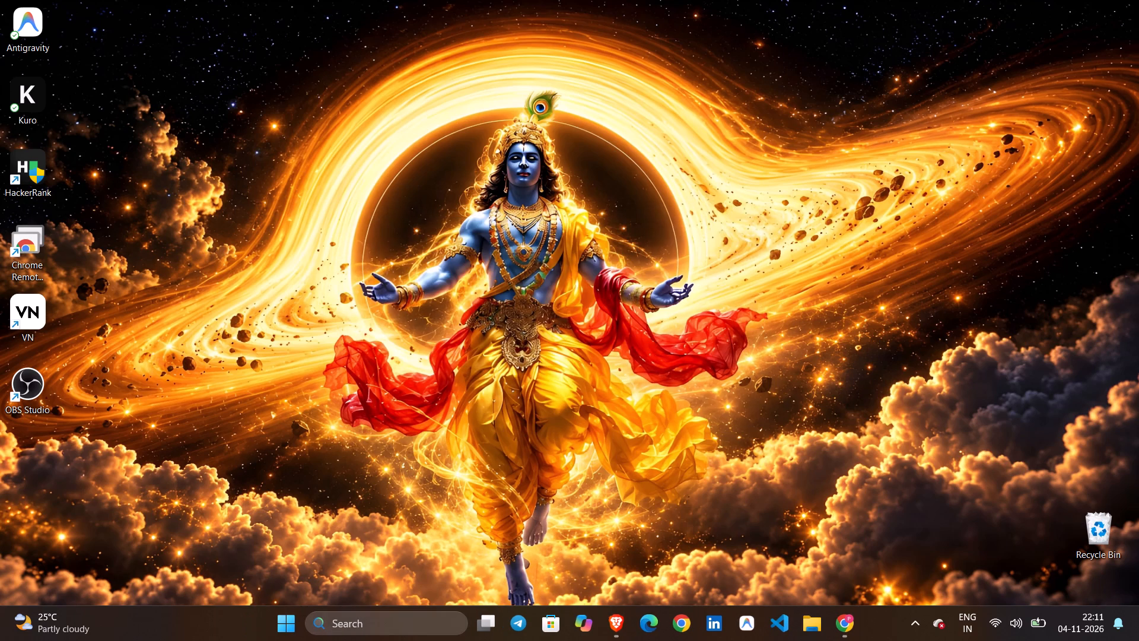
Search Windows for obs and launch OBS Studio.
left_click(352, 622)
type("obs")
key("Return")
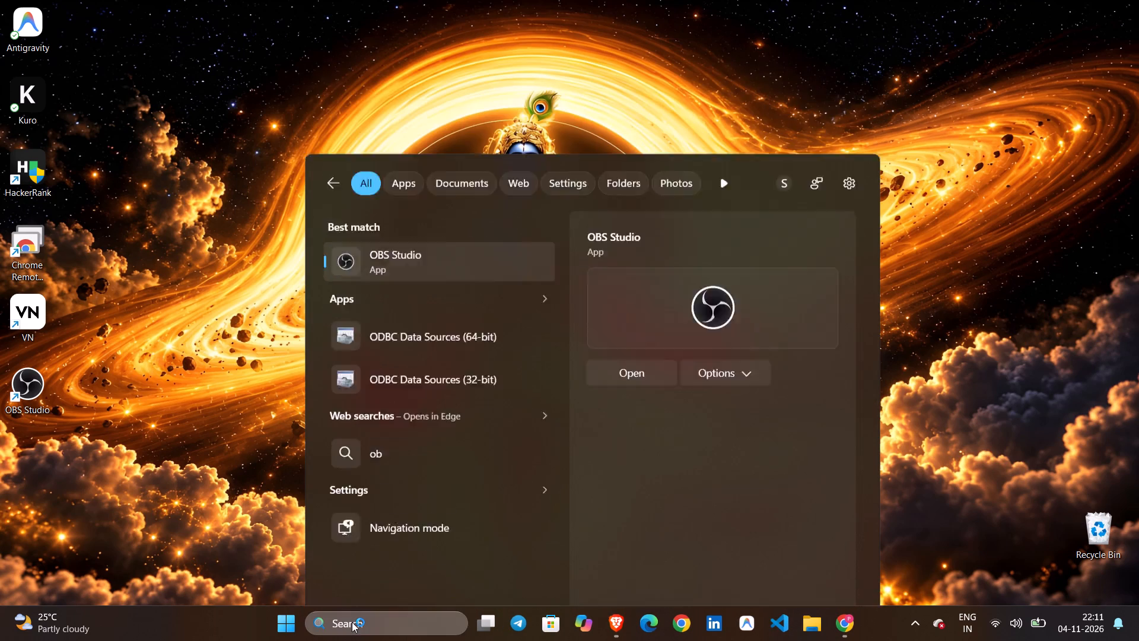
left_click(628, 330)
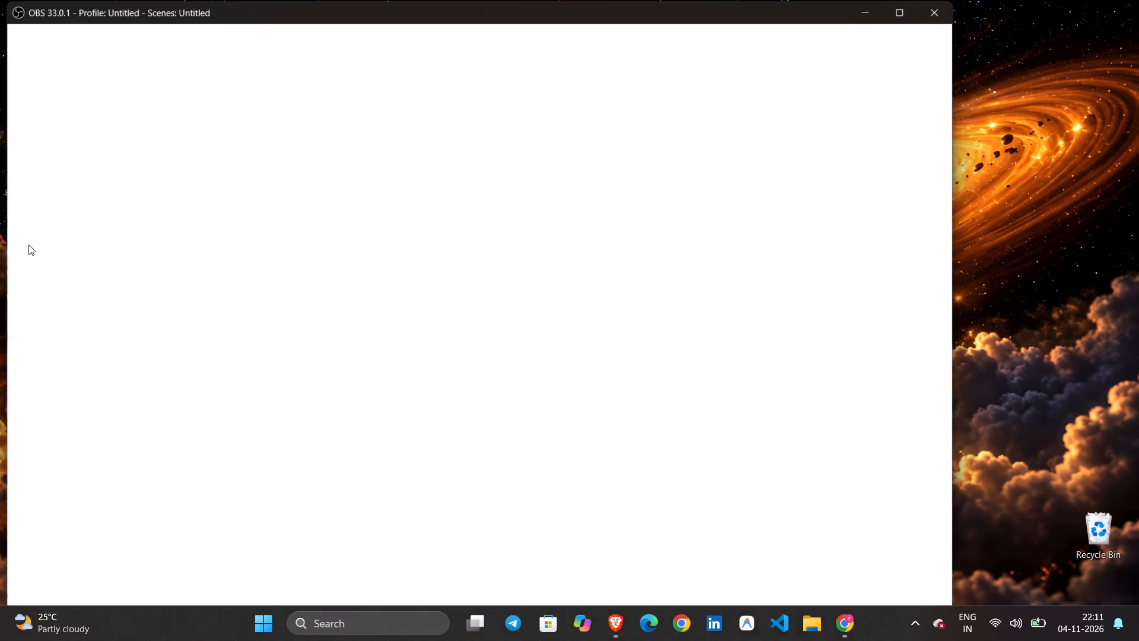
Dismiss the Auto-Configuration Wizard without completing it and close both open OBS Studio windows.
left_click(870, 8)
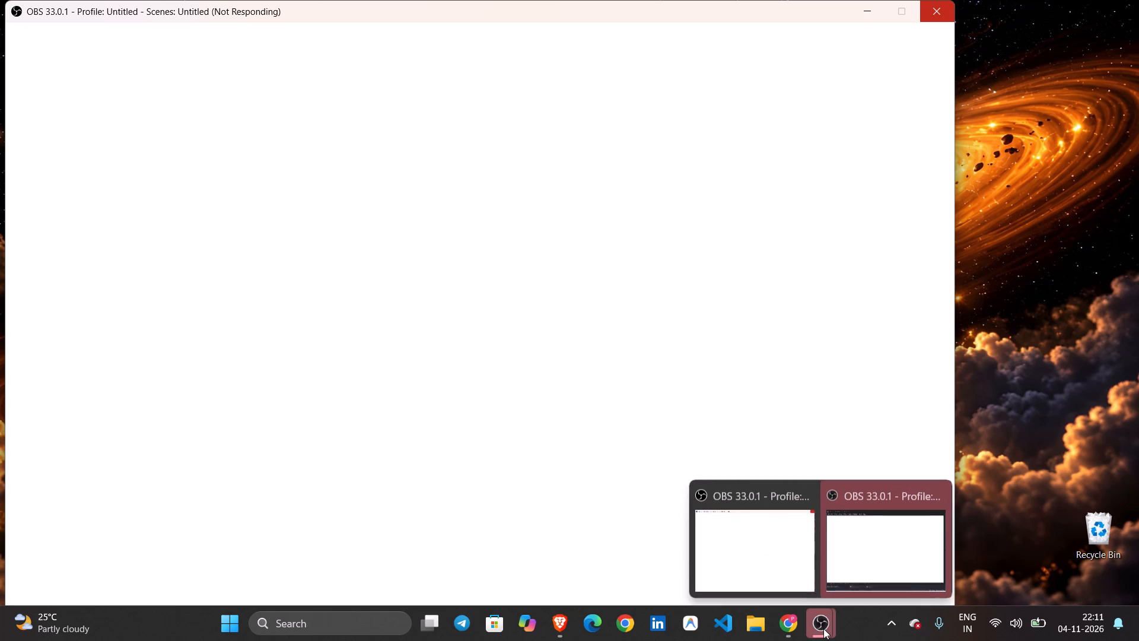
left_click(934, 493)
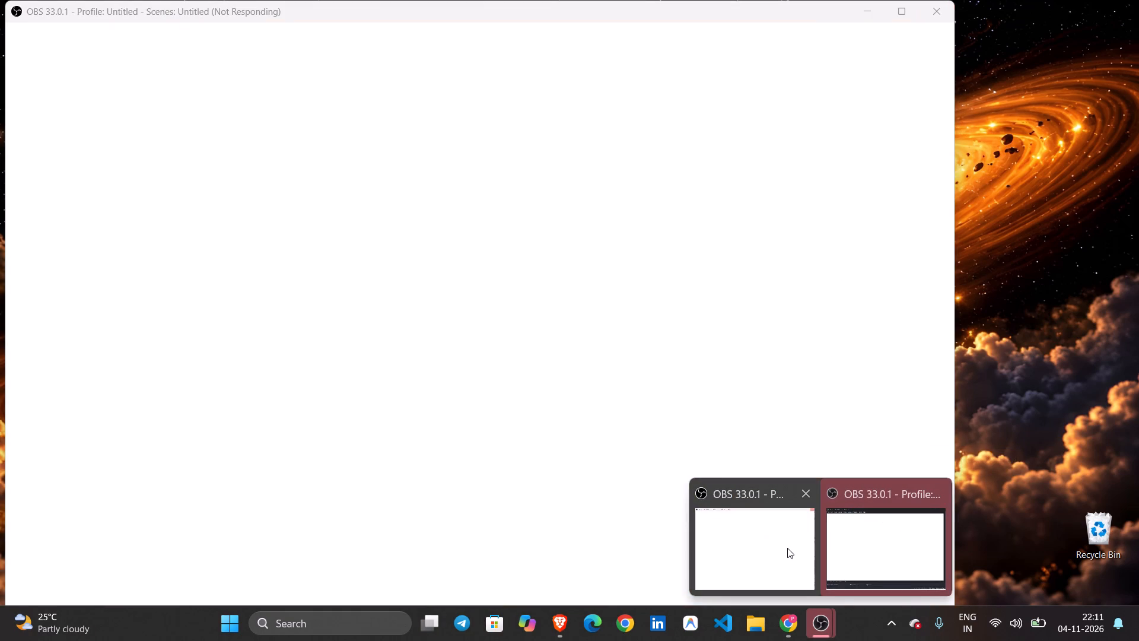
left_click(928, 496)
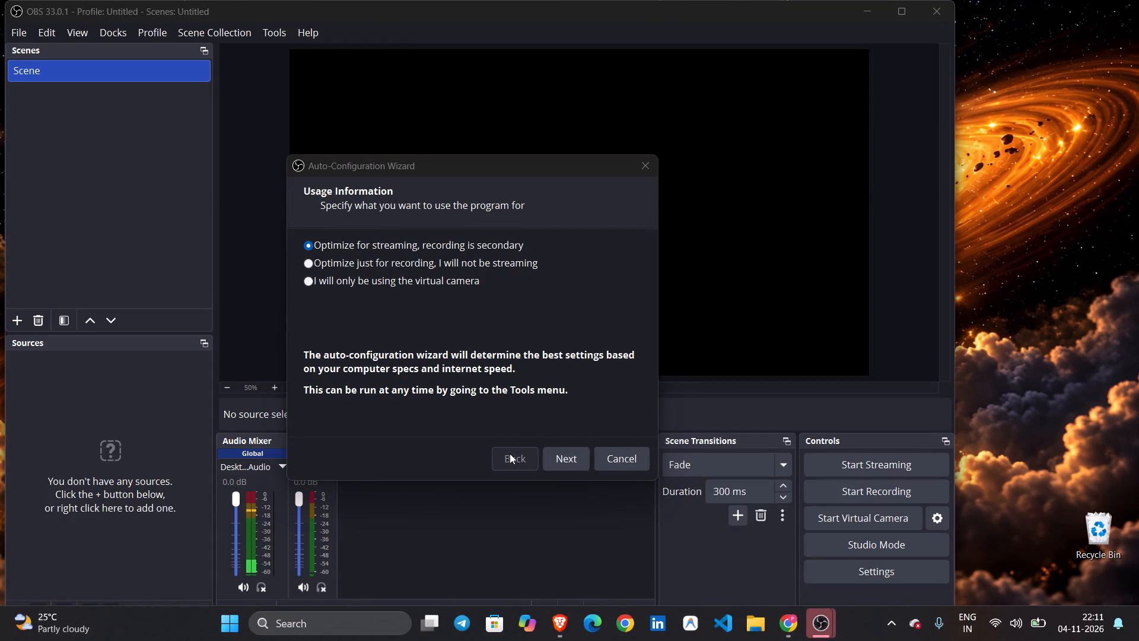
left_click(563, 462)
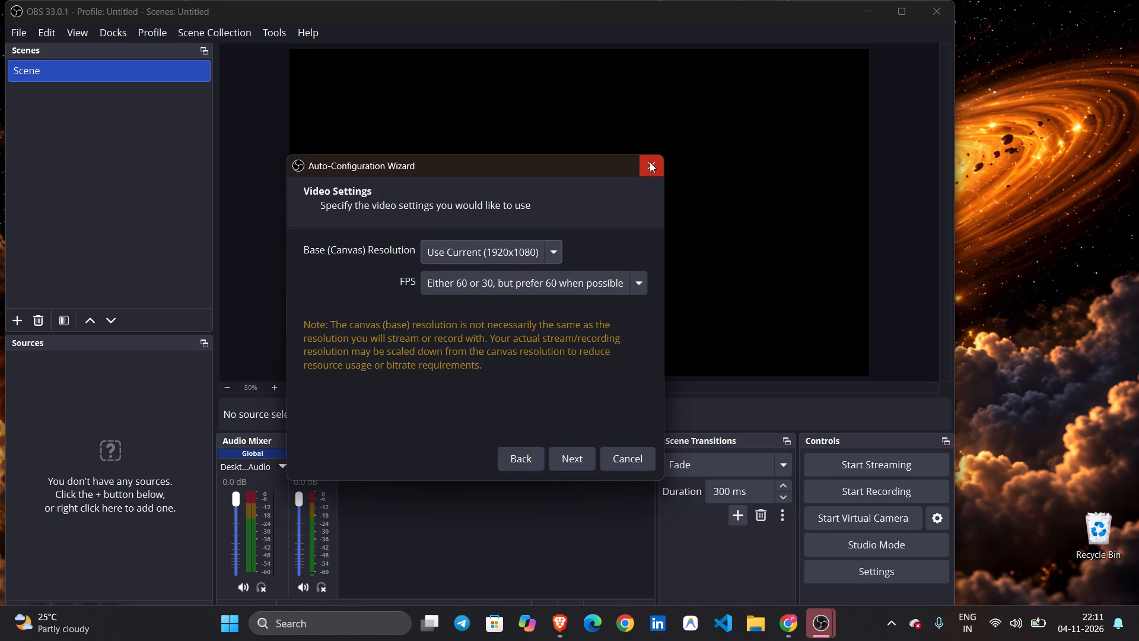
left_click(650, 162)
left_click(822, 613)
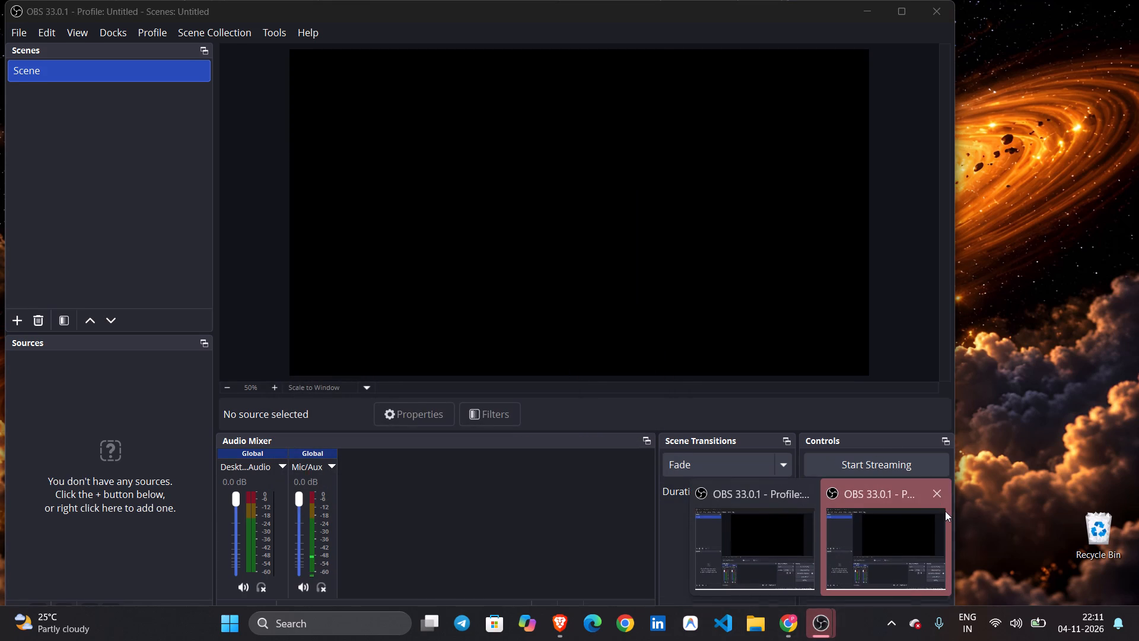
left_click(944, 496)
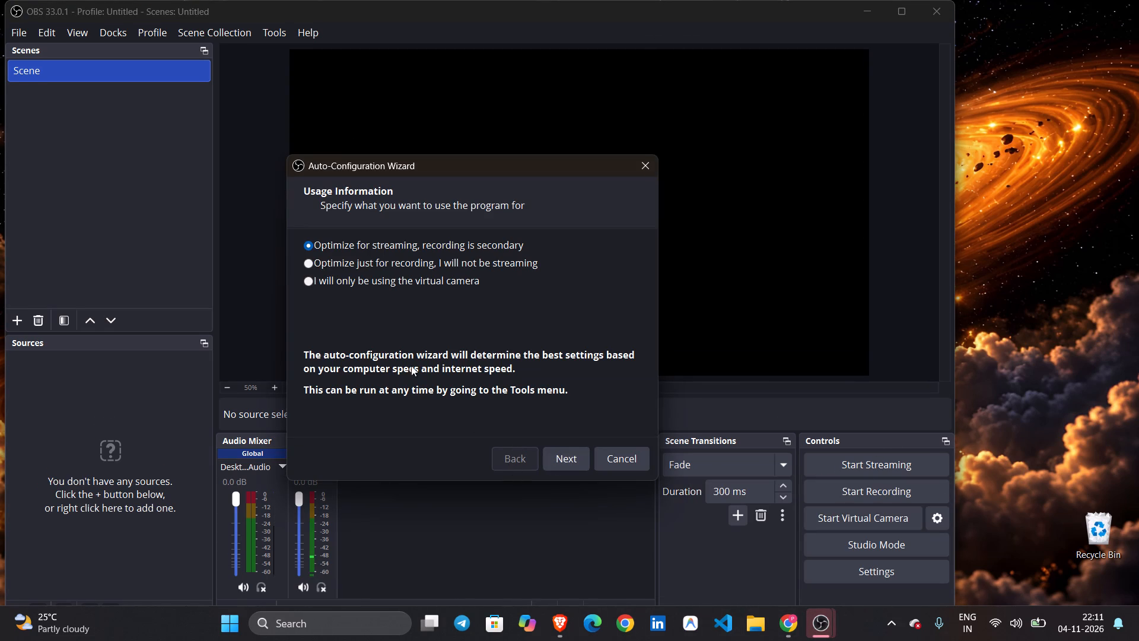
left_click(651, 163)
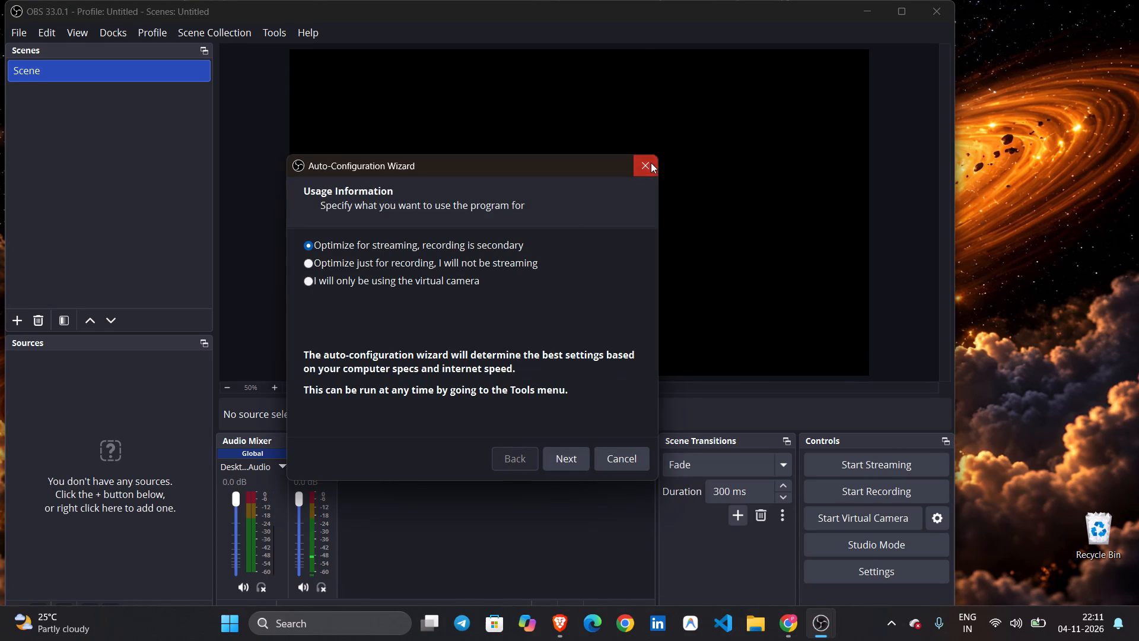
left_click(936, 11)
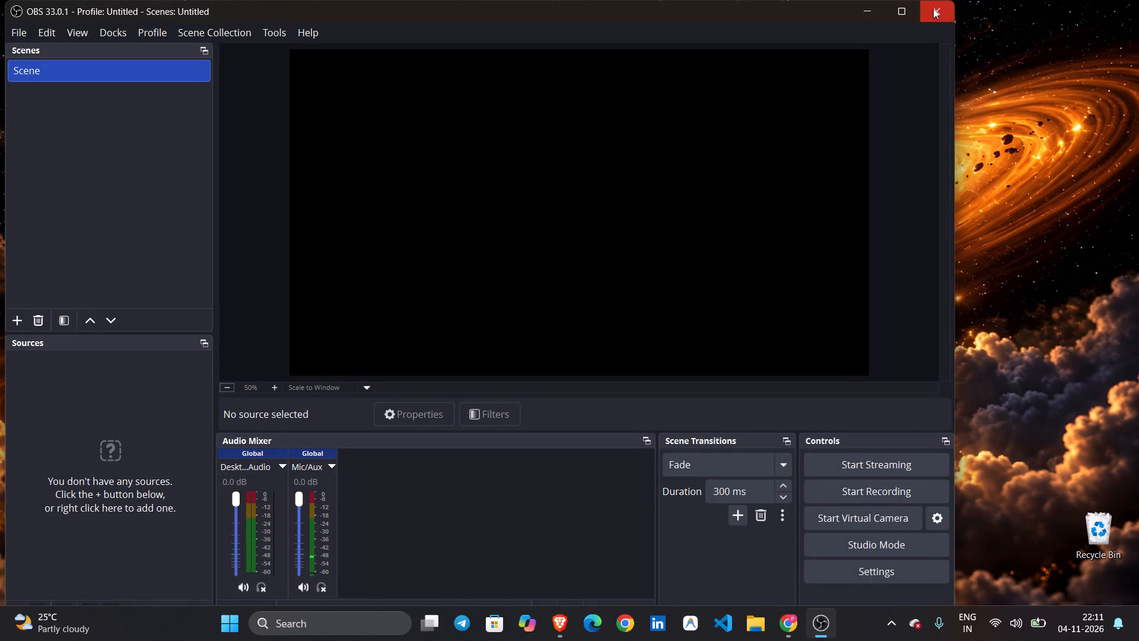
left_click(940, 13)
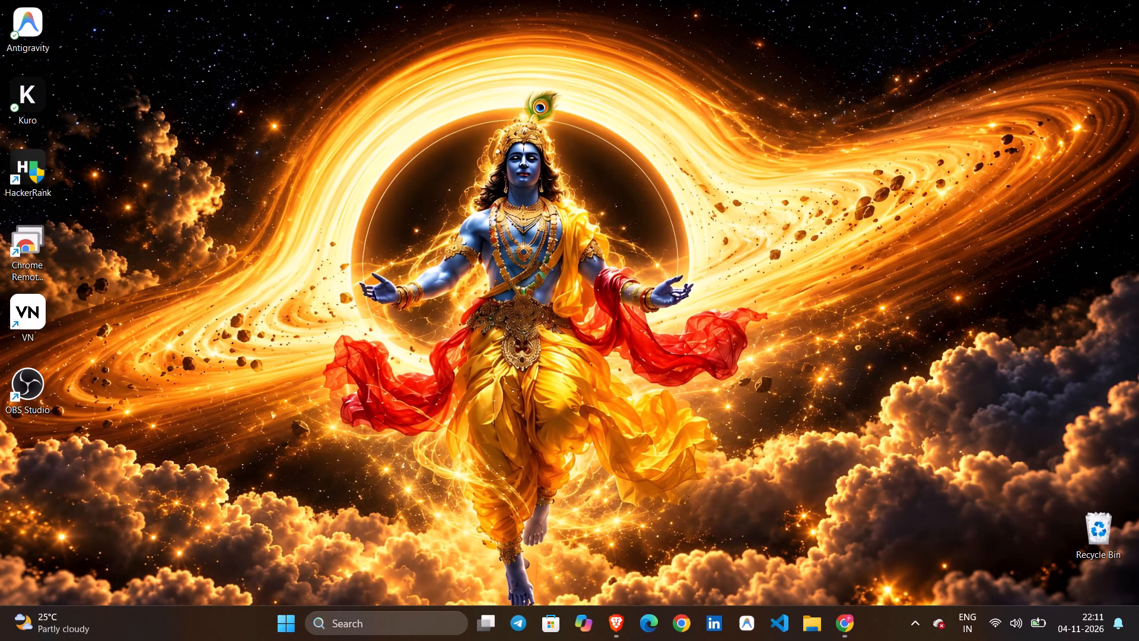
Search Windows for obs, launch OBS Studio again, and maximize its window.
left_click(375, 622)
type("obs")
key("Return")
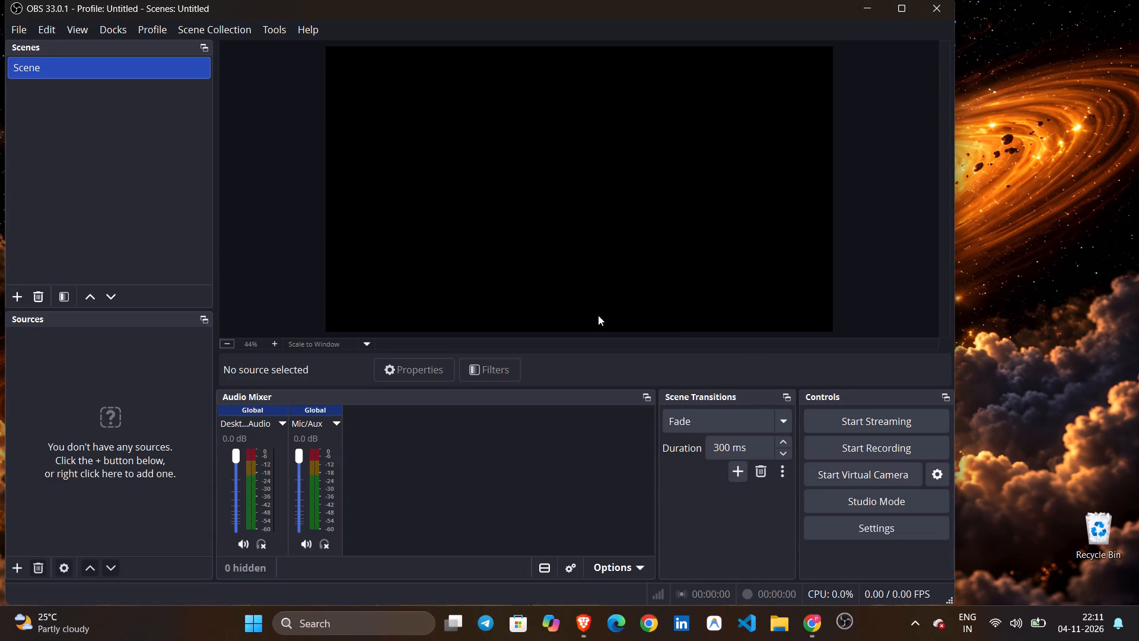
left_click(899, 7)
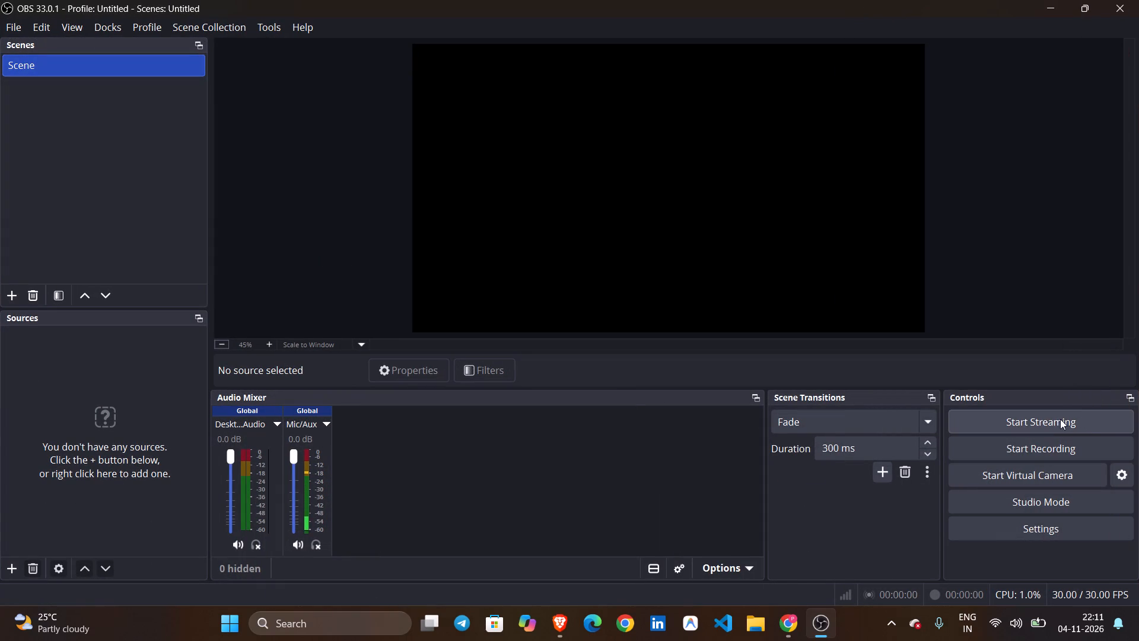
Add a new scene named Desktop and make it the active scene.
left_click(9, 298)
key("BackSpace")
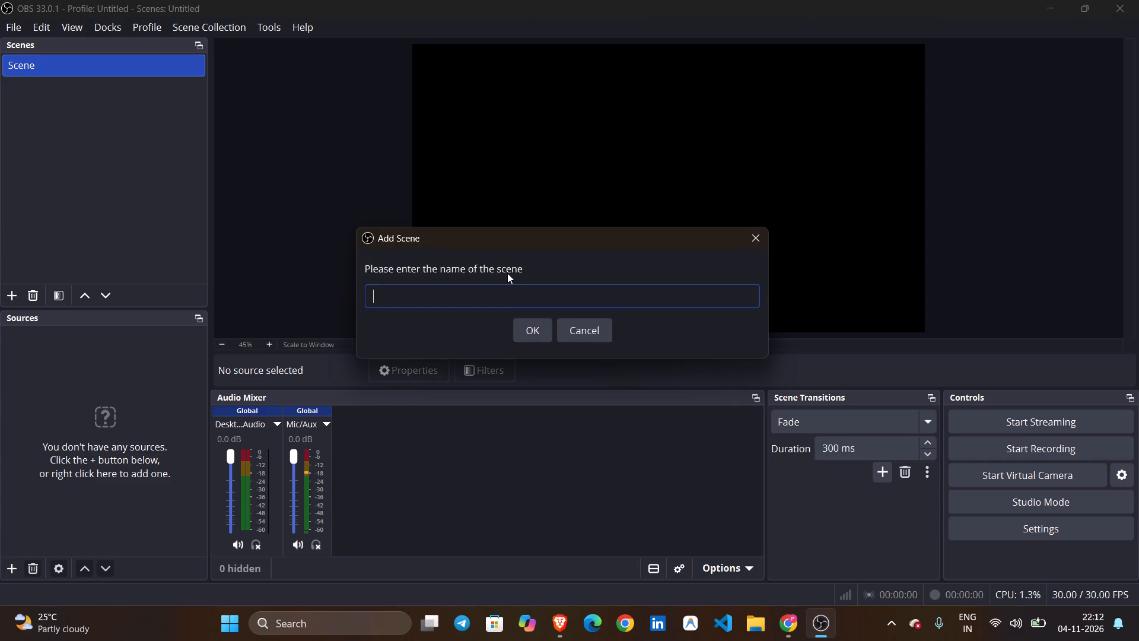
type("Des")
type("ktop")
key("Return")
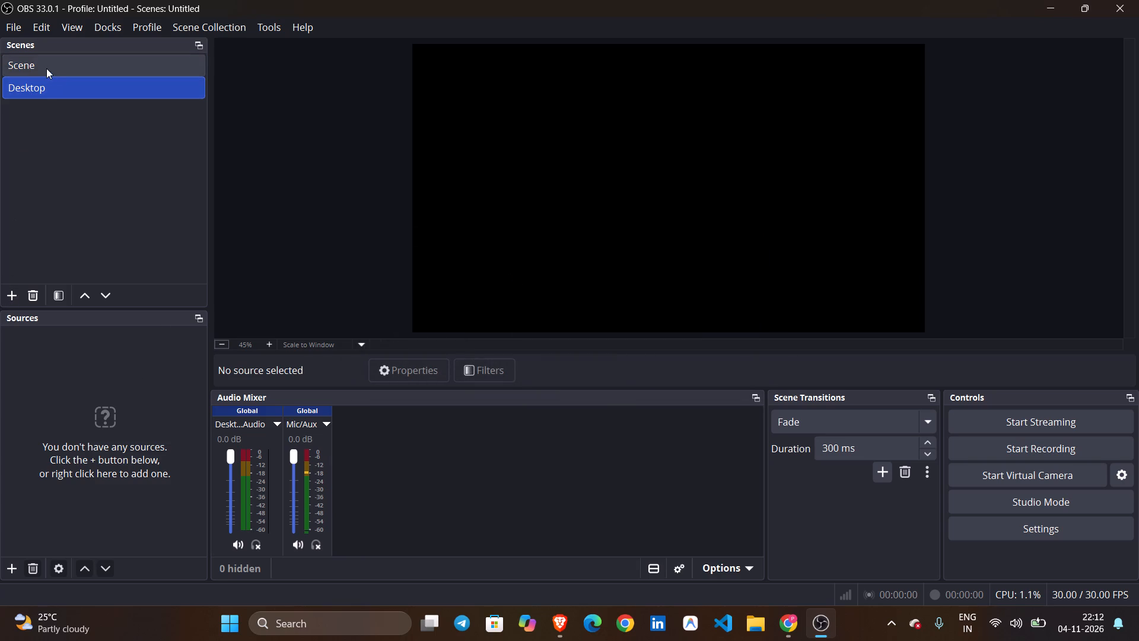
left_click(46, 68)
left_click(44, 82)
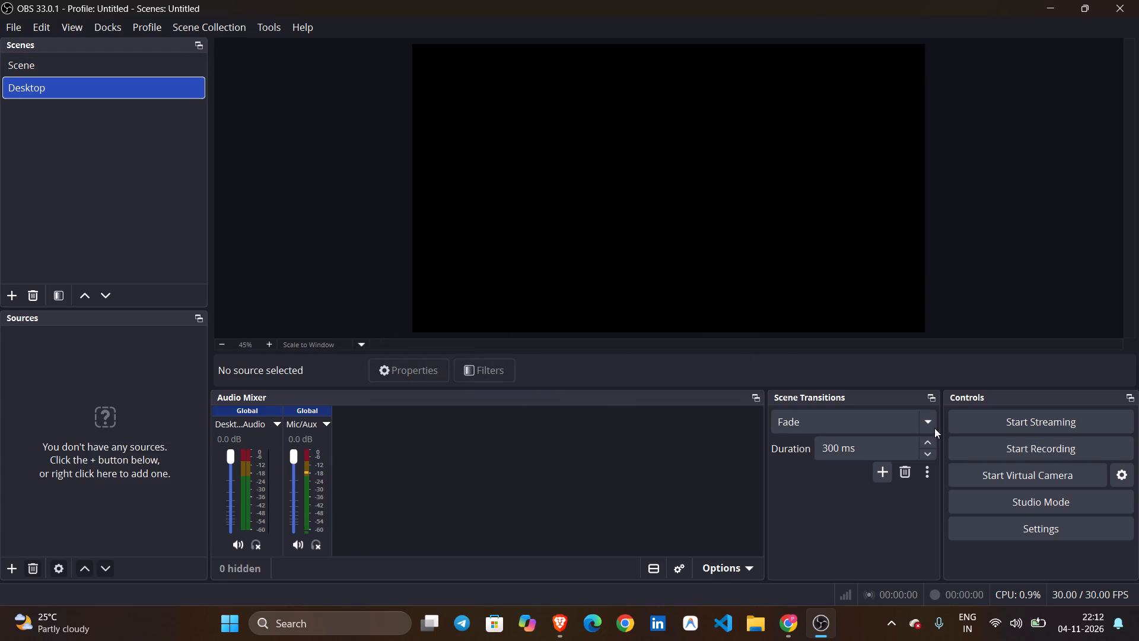
Start a recording with the Desktop scene, which has no sources yet.
left_click(1072, 453)
left_click(671, 342)
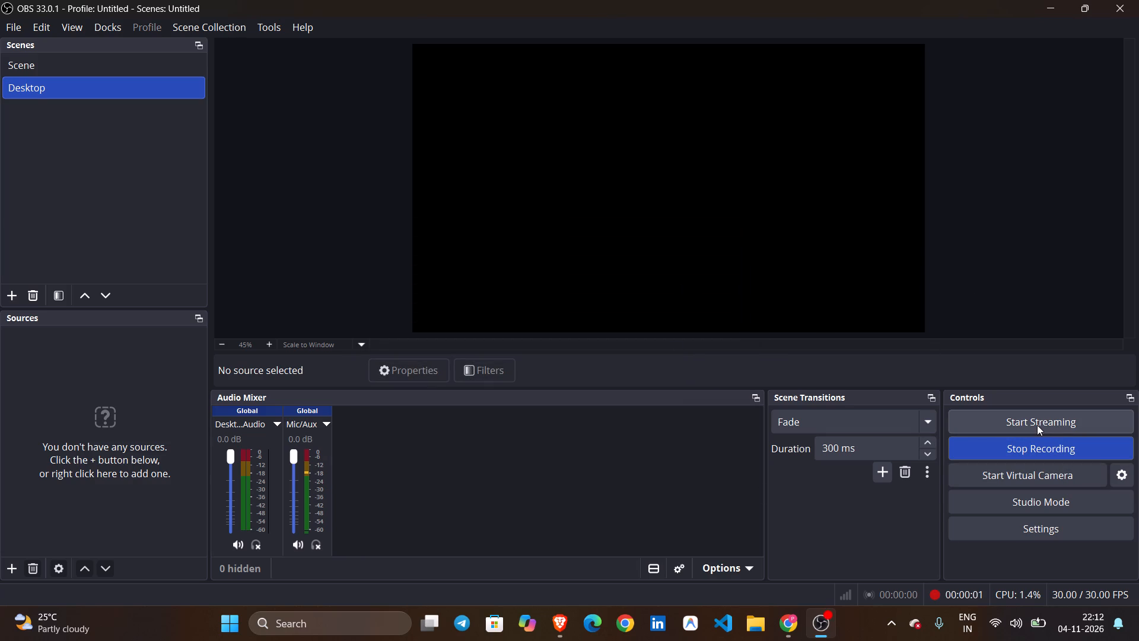
Stop the running recording of the empty Desktop scene.
left_click(1048, 449)
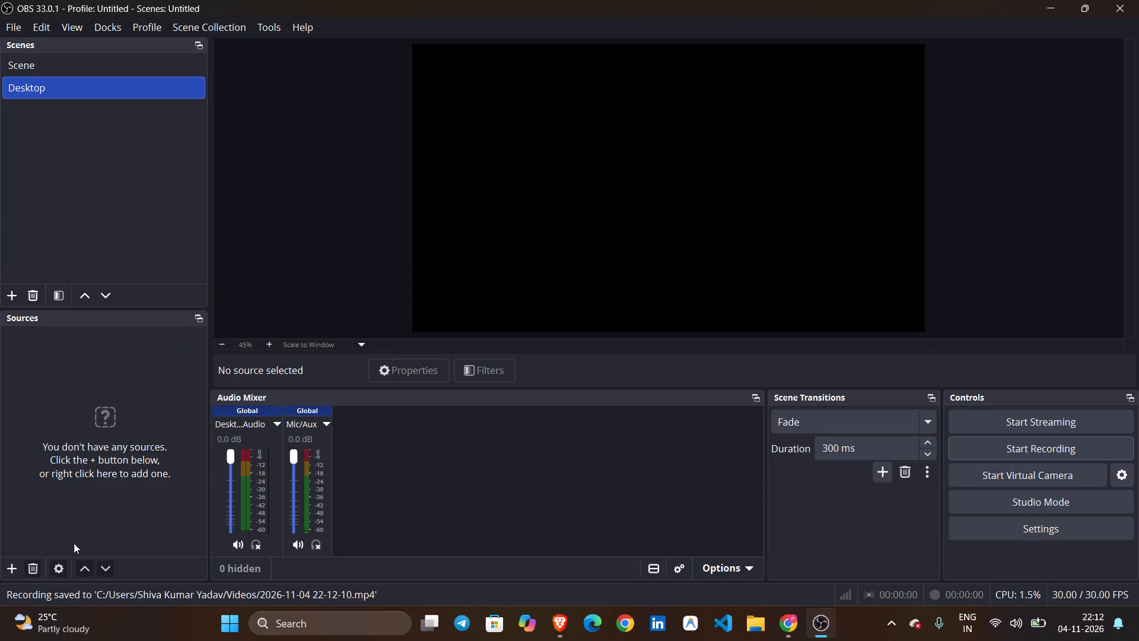
left_click(34, 569)
left_click(72, 378)
Add a new Video Capture Device source to the Desktop scene, using the HP Wide Vision HD Camera with its default settings.
left_click(10, 572)
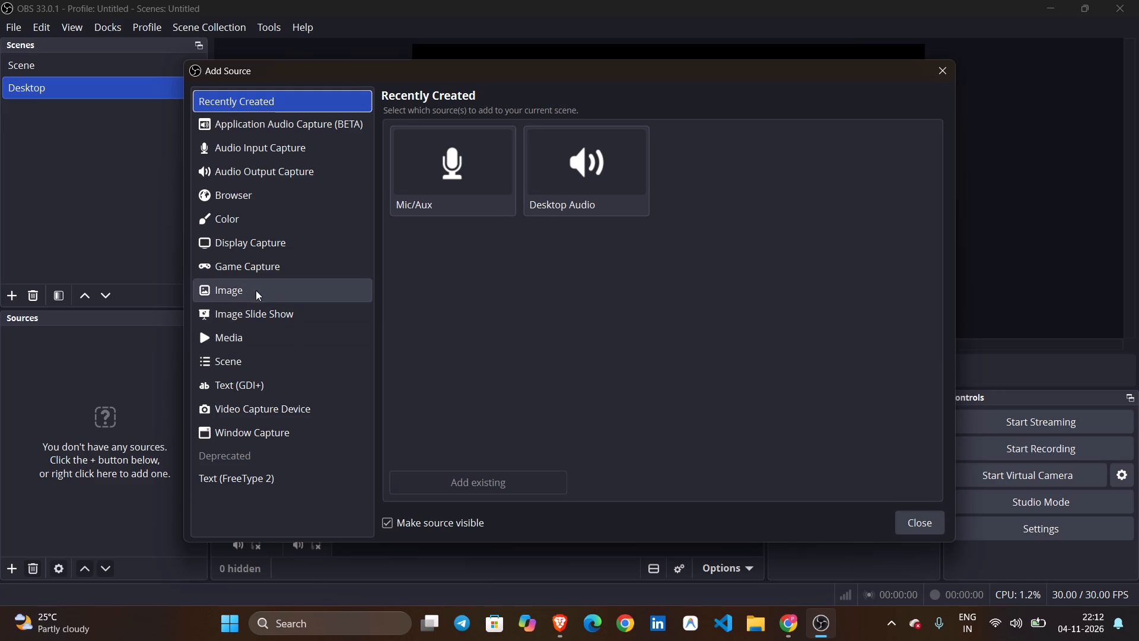
left_click(285, 412)
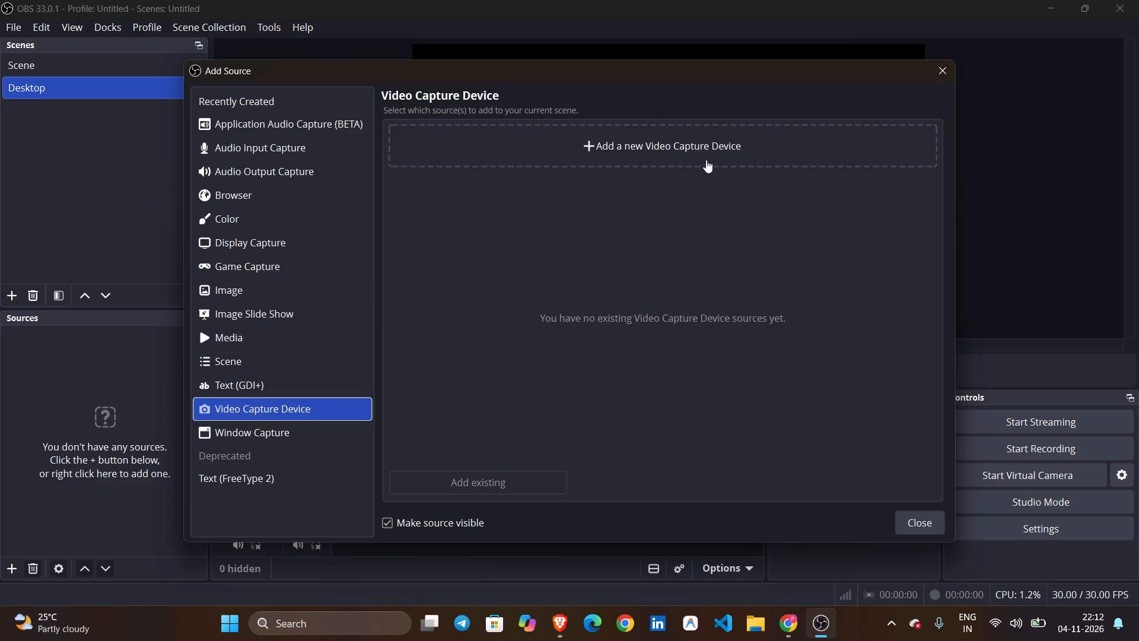
left_click(687, 148)
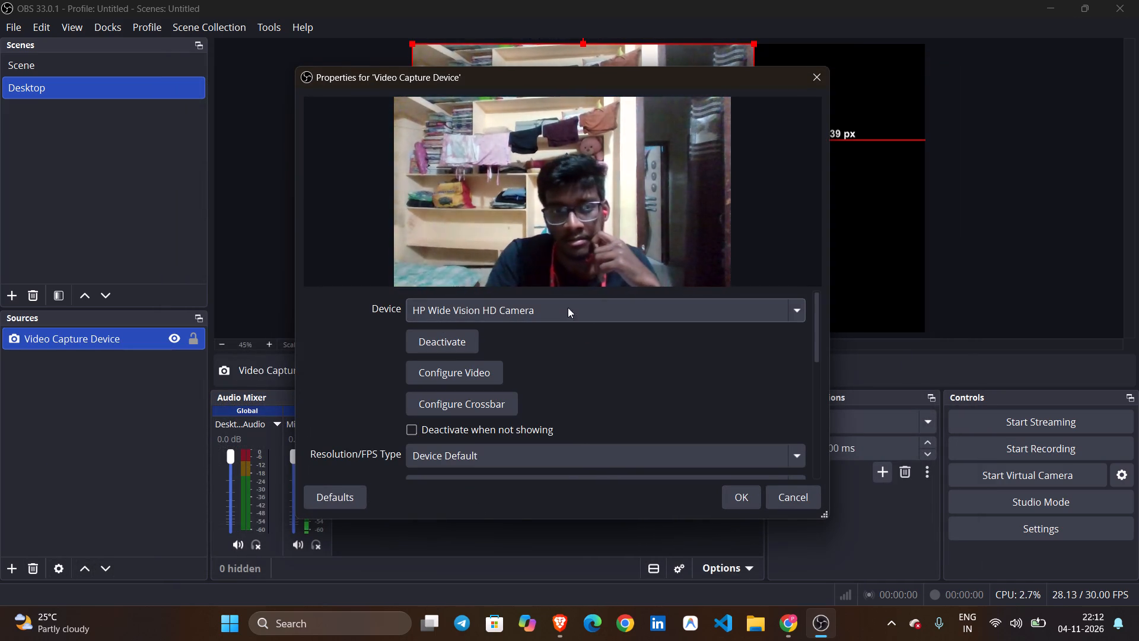
left_click(632, 314)
left_click(632, 313)
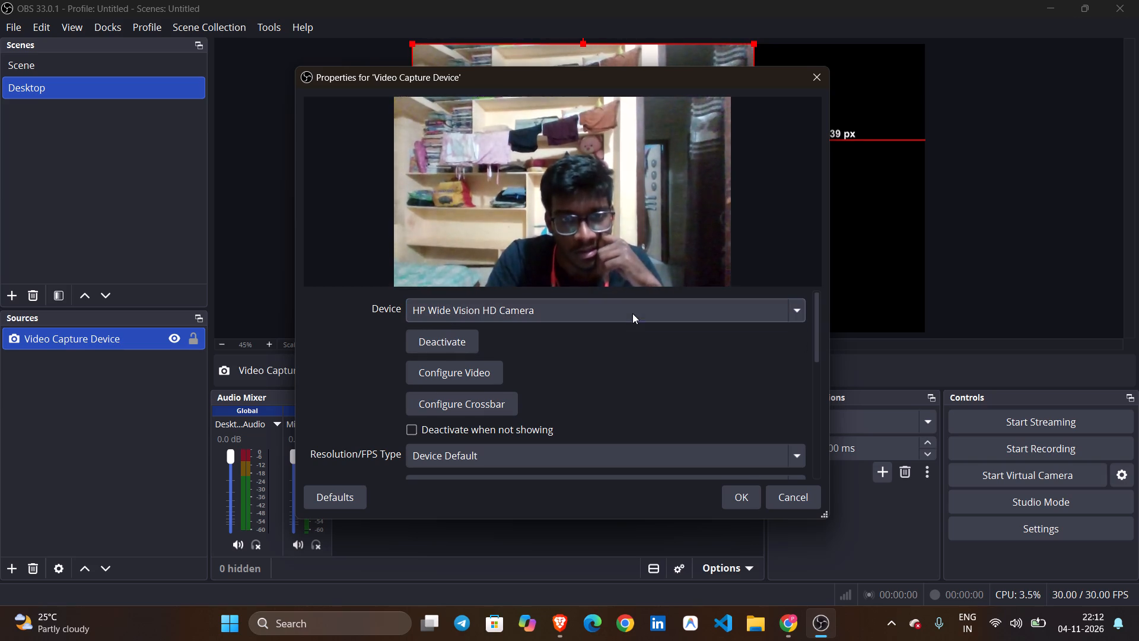
scroll(529, 375, "right", 1)
scroll(529, 375, "up", 1)
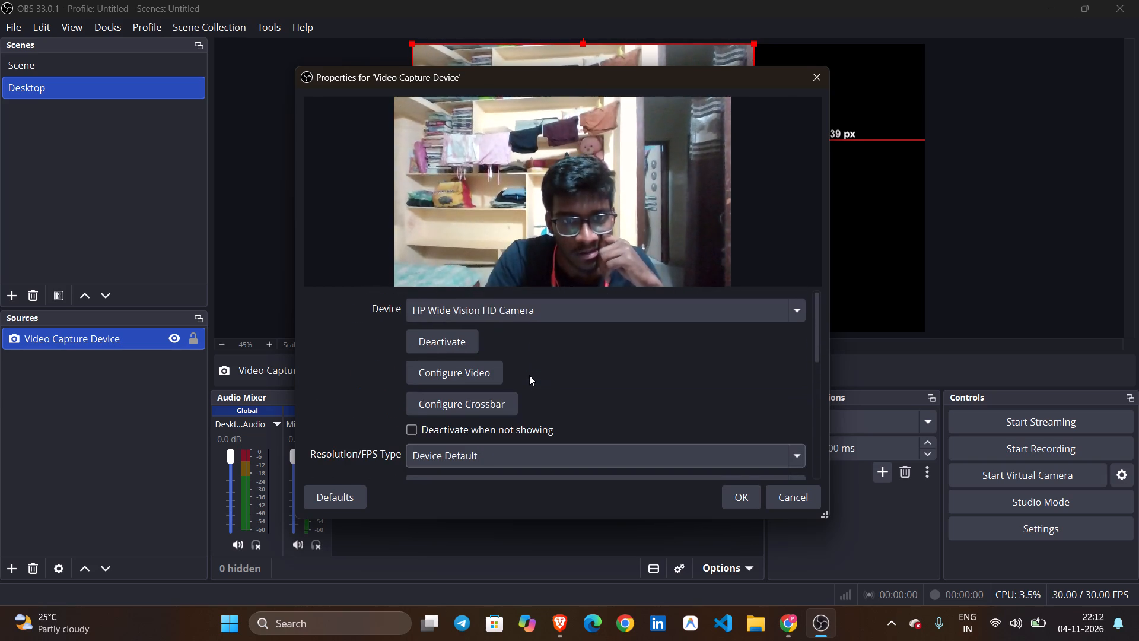
scroll(529, 375, "down", 1)
scroll(529, 375, "up", 1)
scroll(529, 375, "right", 1)
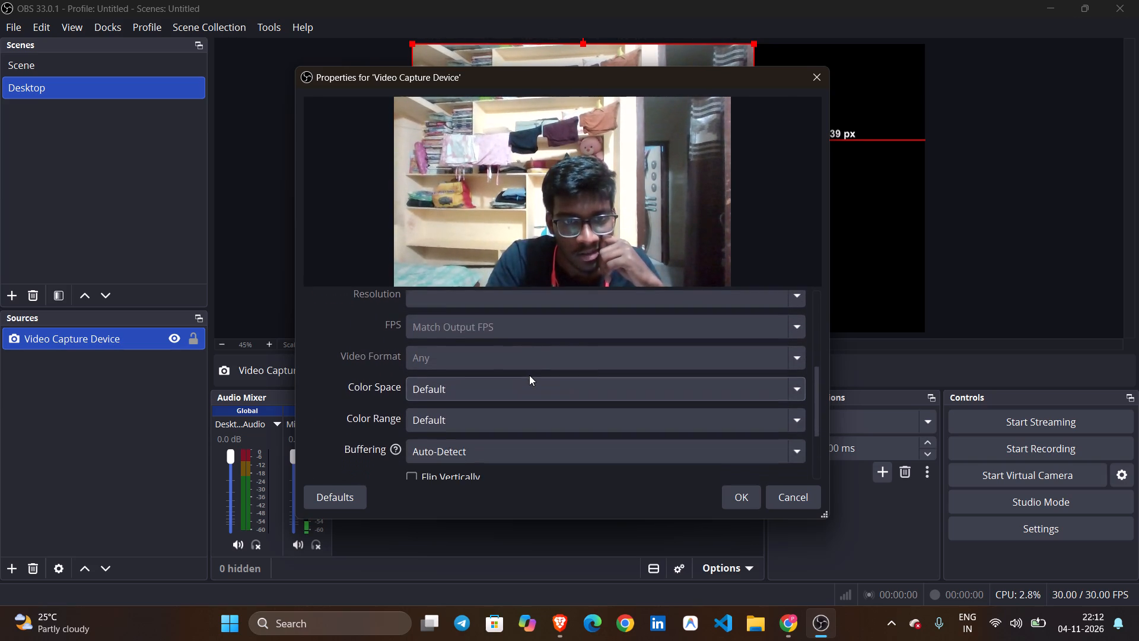
scroll(529, 375, "right", 1)
left_click(515, 381)
left_click(515, 381)
scroll(515, 382, "up", 5)
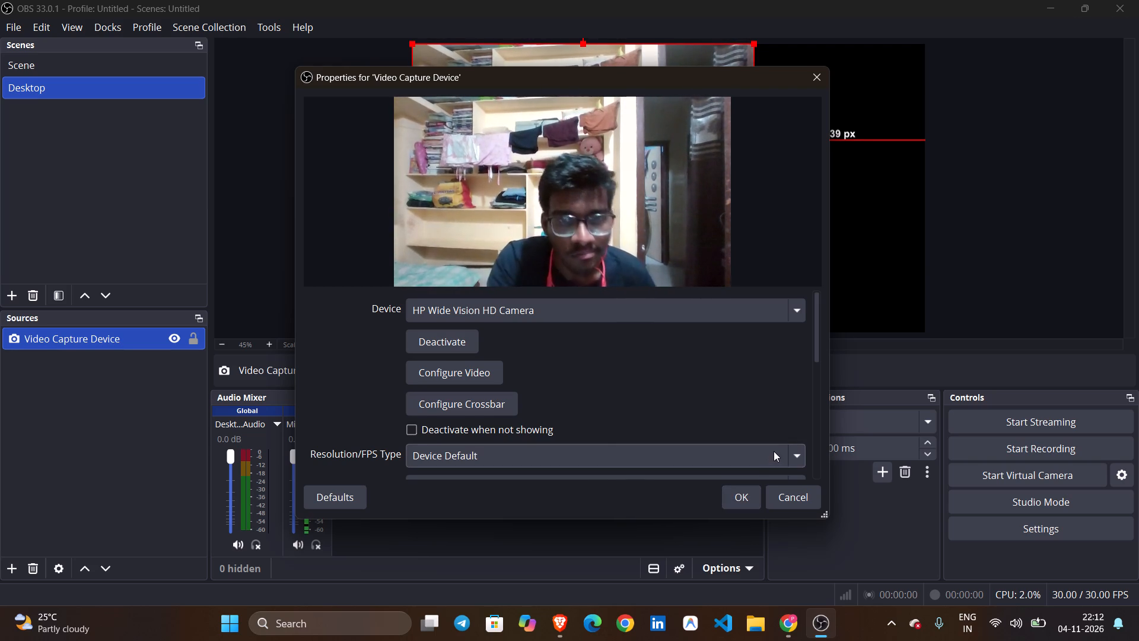
scroll(649, 405, "up", 2)
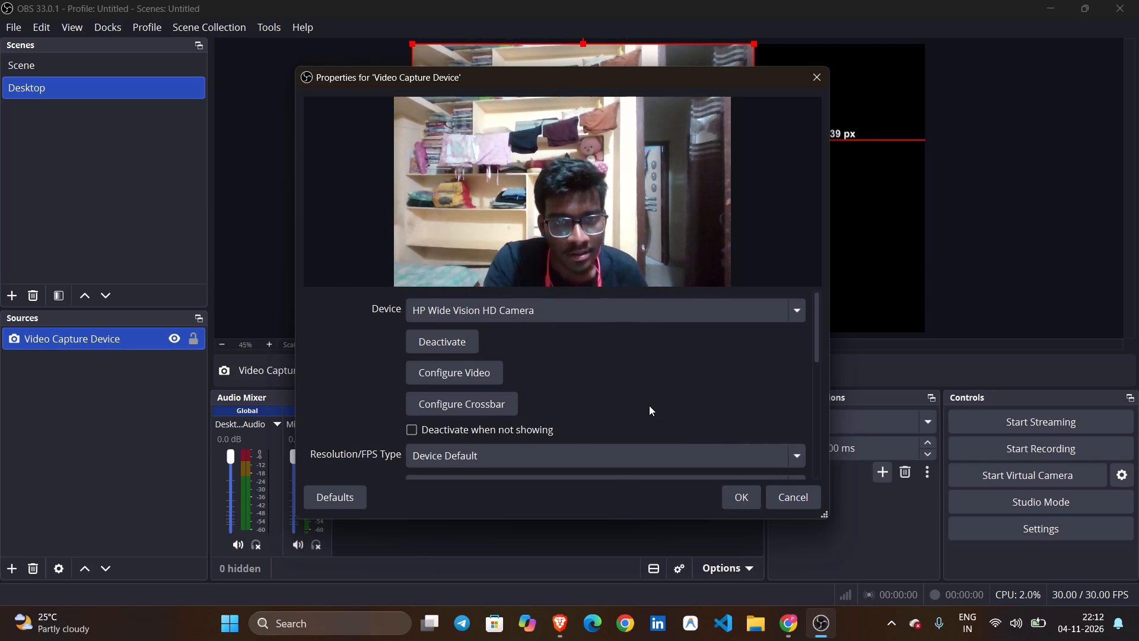
left_click(746, 500)
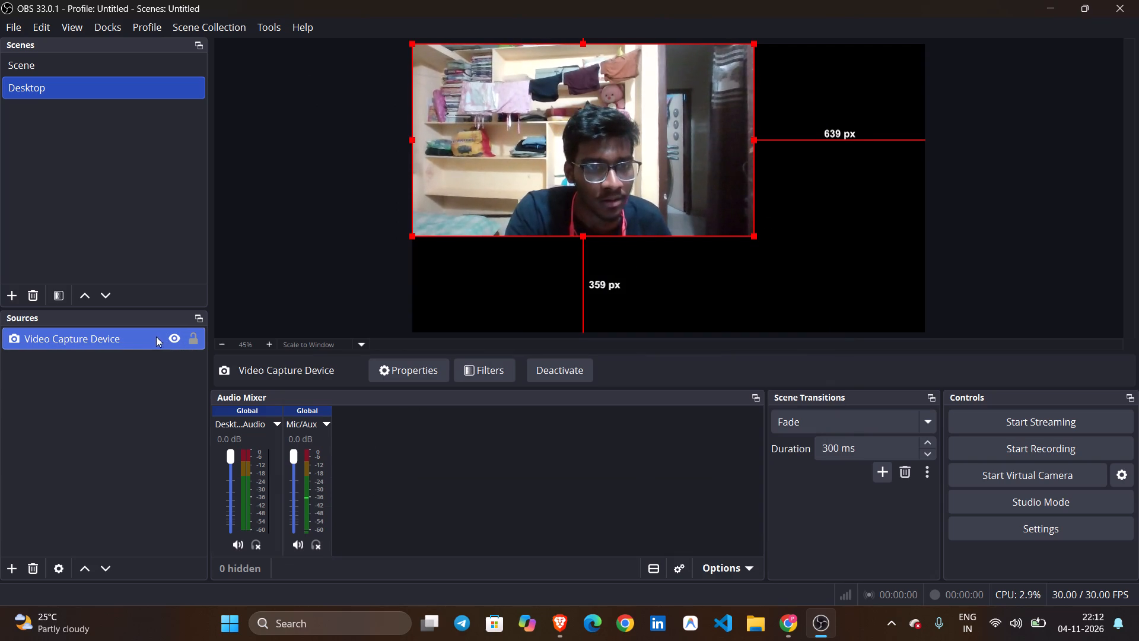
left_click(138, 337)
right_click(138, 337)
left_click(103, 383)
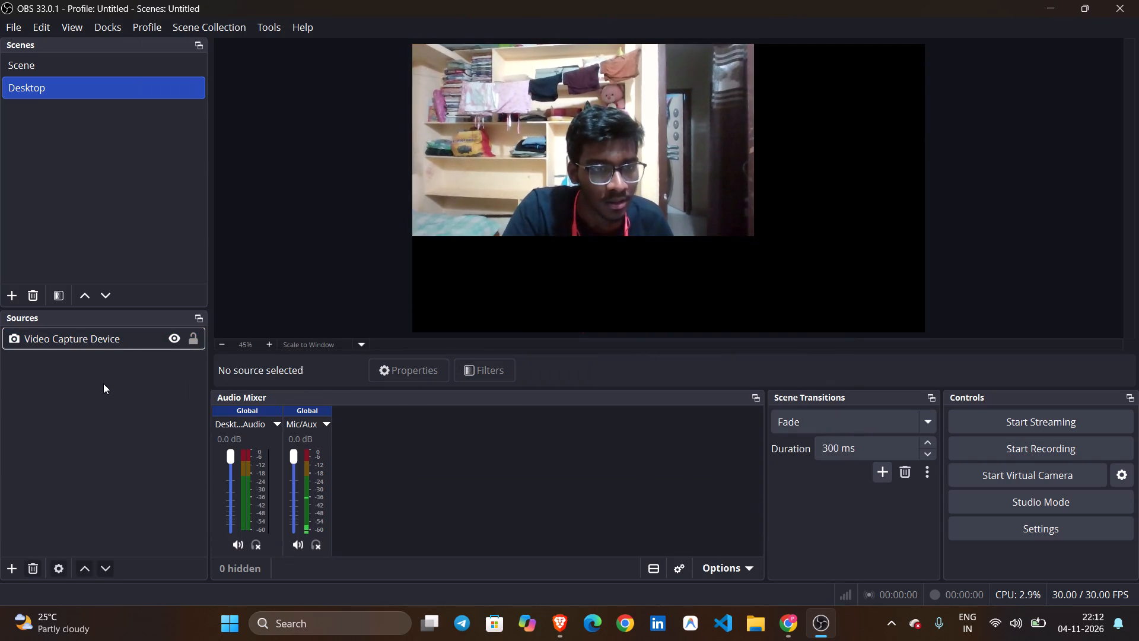
Shrink the webcam source and place it flush in the canvas's lower-right corner, about 1476 px from the left edge and 830 px from the top.
left_click(138, 346)
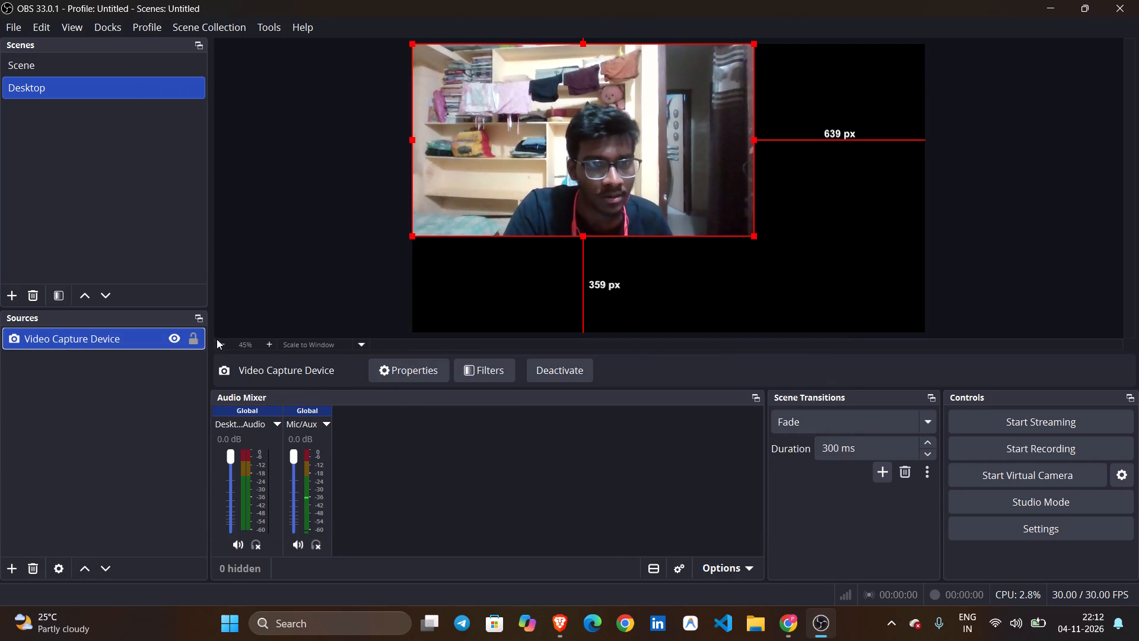
left_click_drag(753, 234, 607, 208)
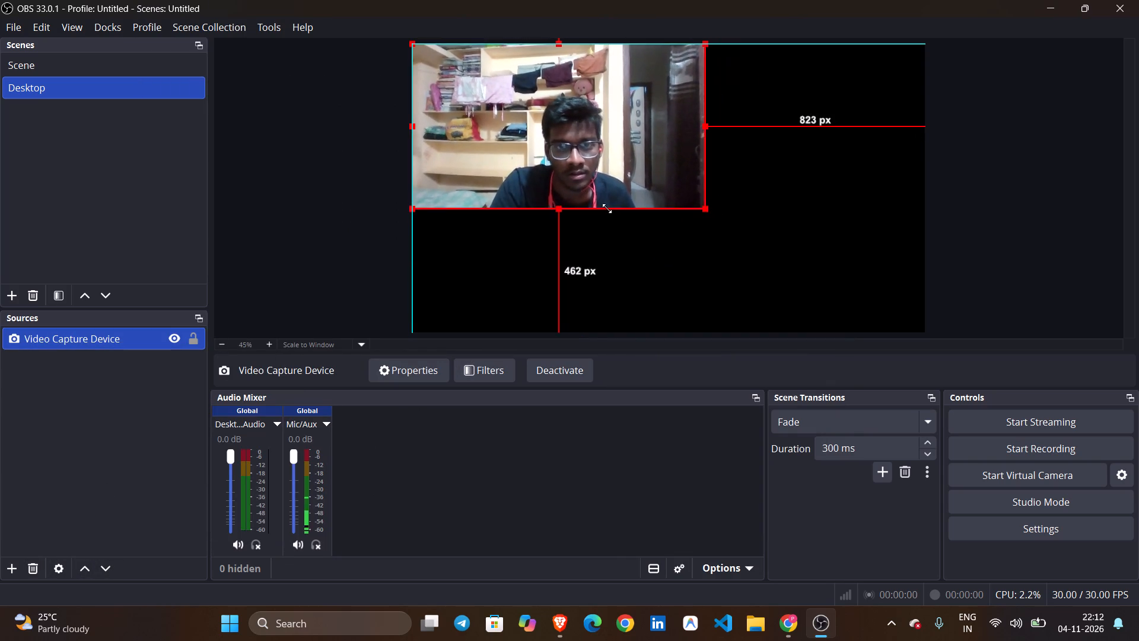
left_click_drag(607, 208, 520, 107)
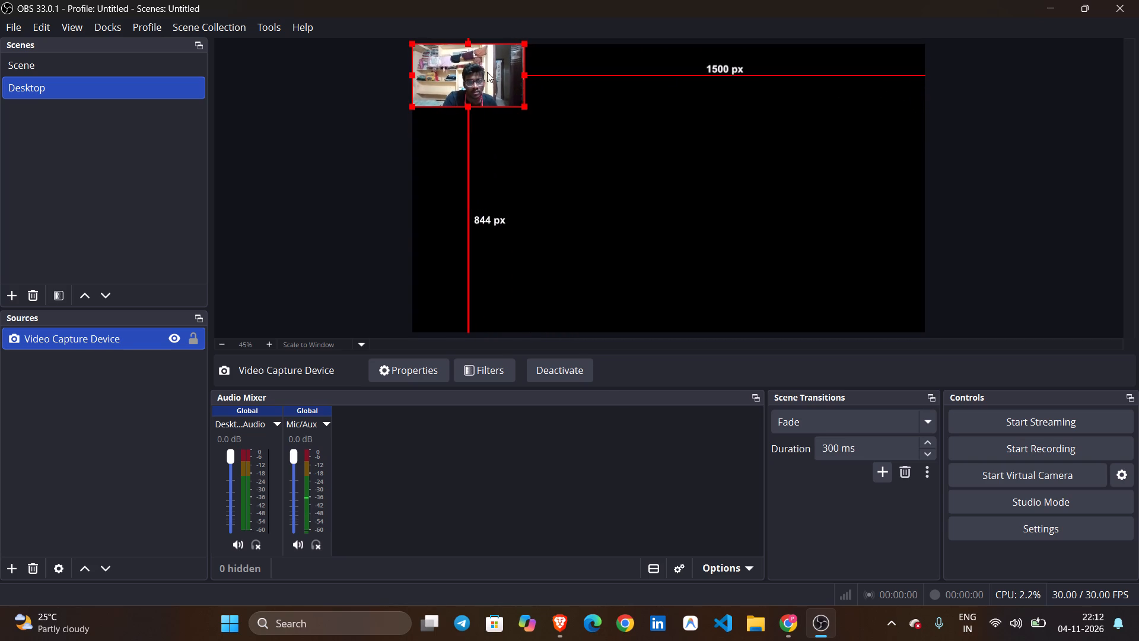
left_click_drag(469, 44, 505, 71)
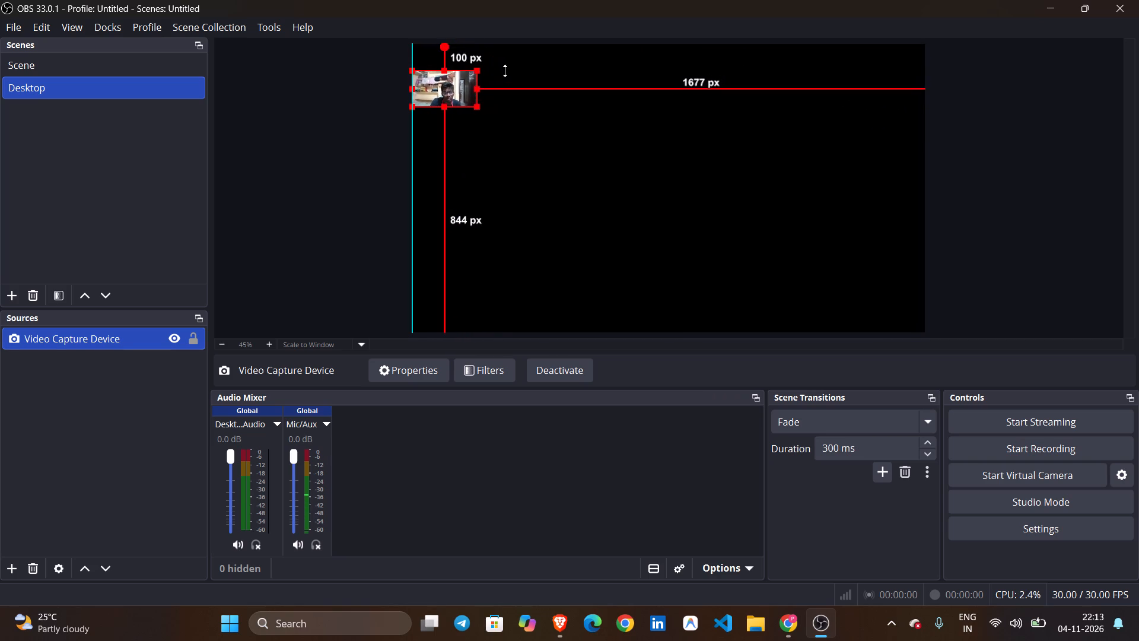
left_click_drag(505, 71, 462, 40)
left_click_drag(466, 64, 759, 211)
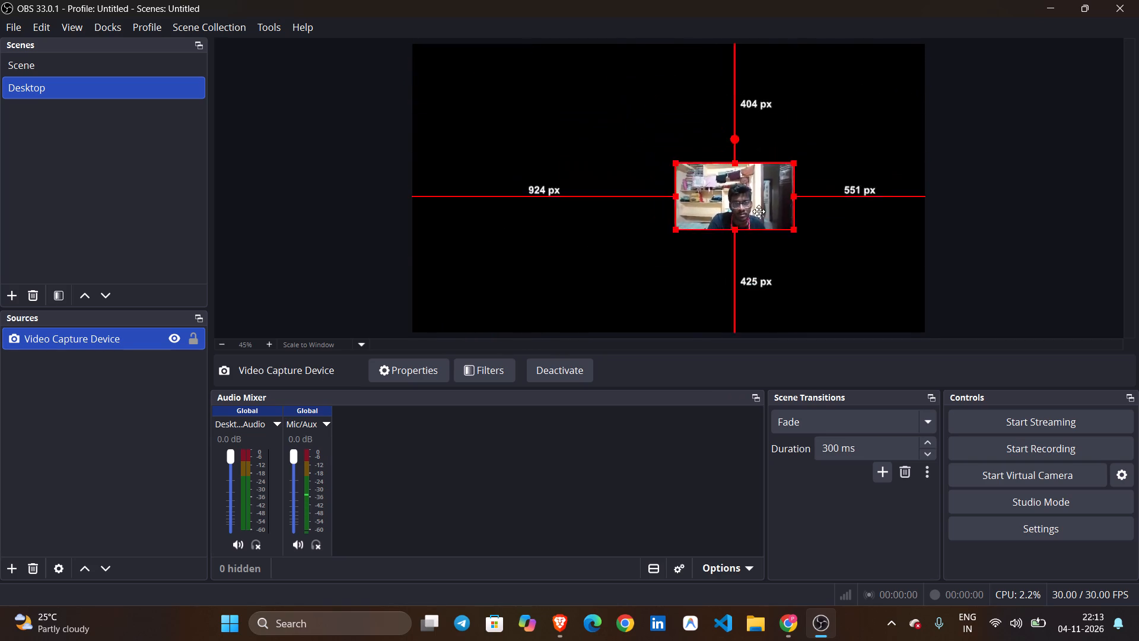
left_click_drag(759, 211, 850, 285)
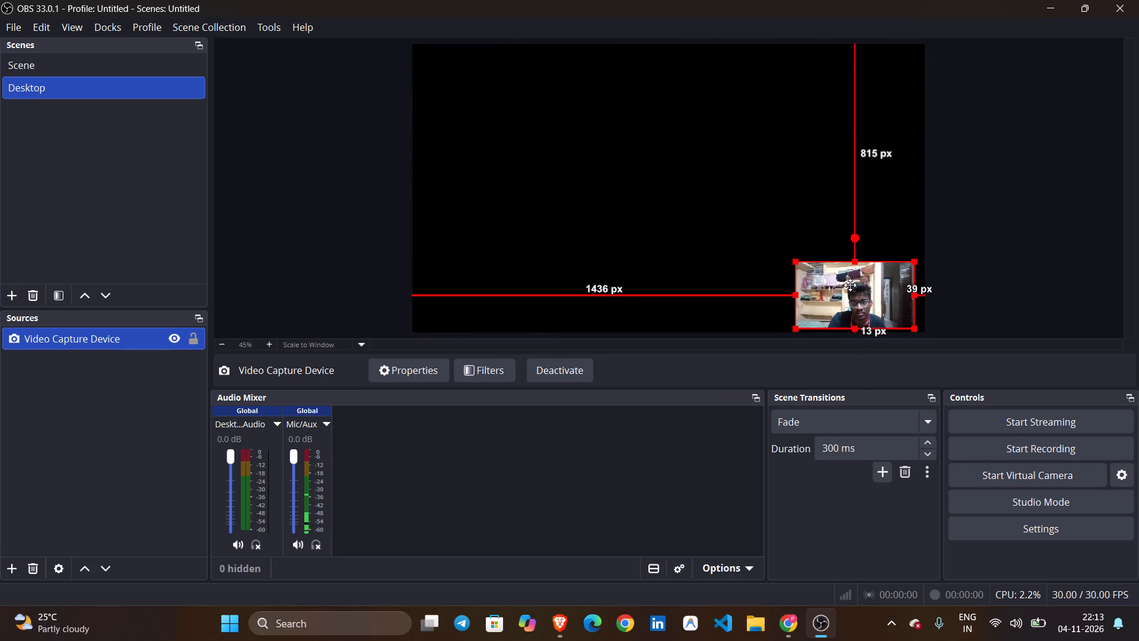
left_click_drag(850, 285, 858, 286)
left_click(137, 399)
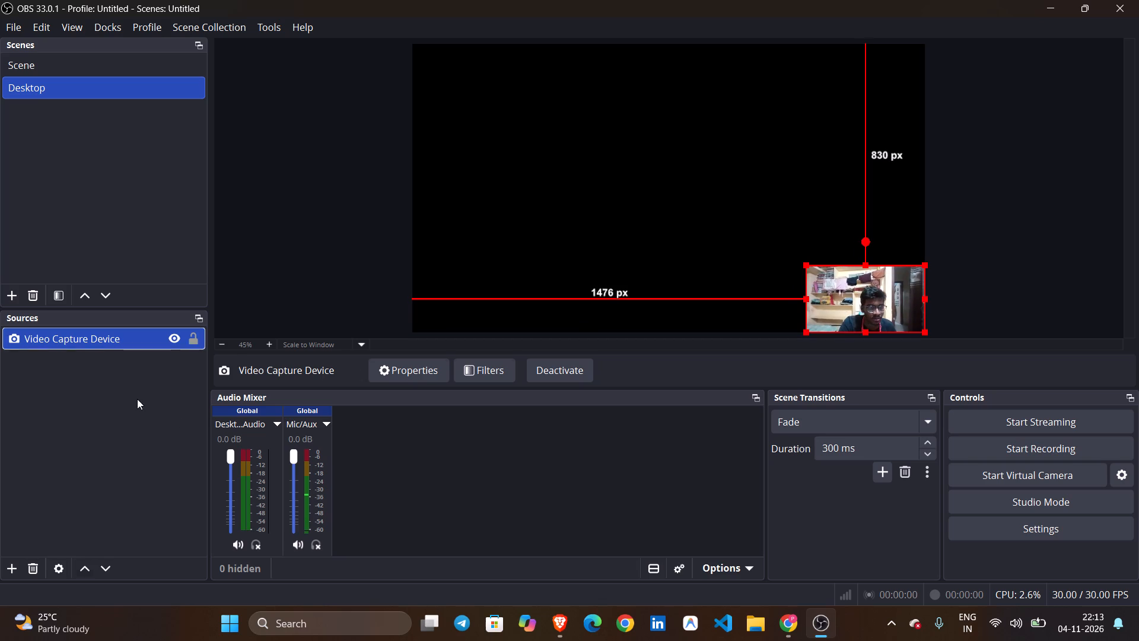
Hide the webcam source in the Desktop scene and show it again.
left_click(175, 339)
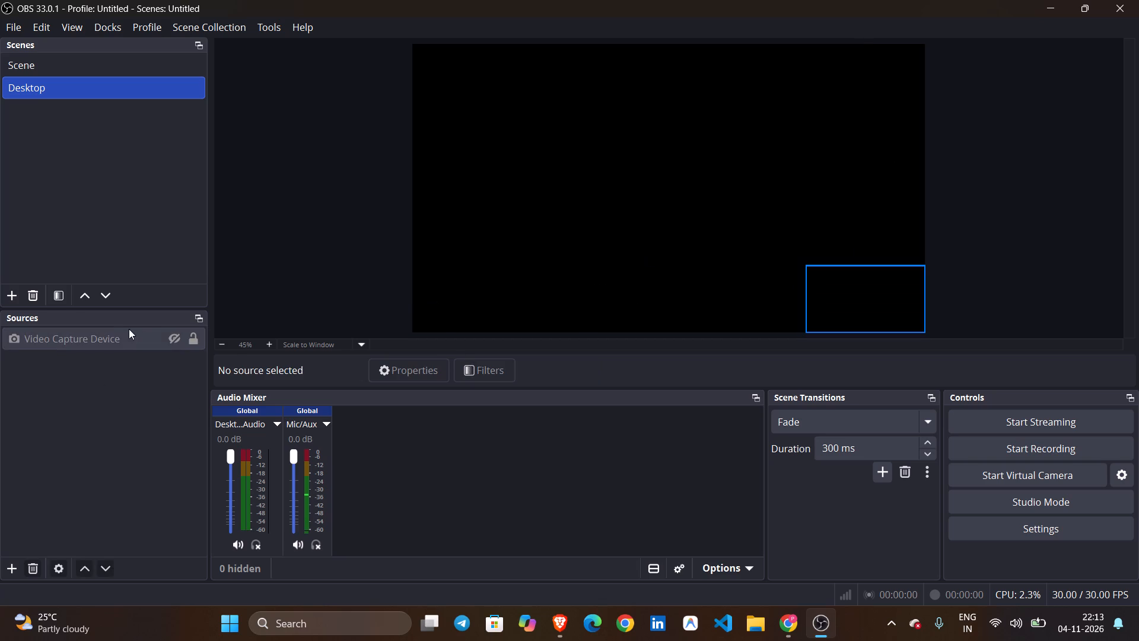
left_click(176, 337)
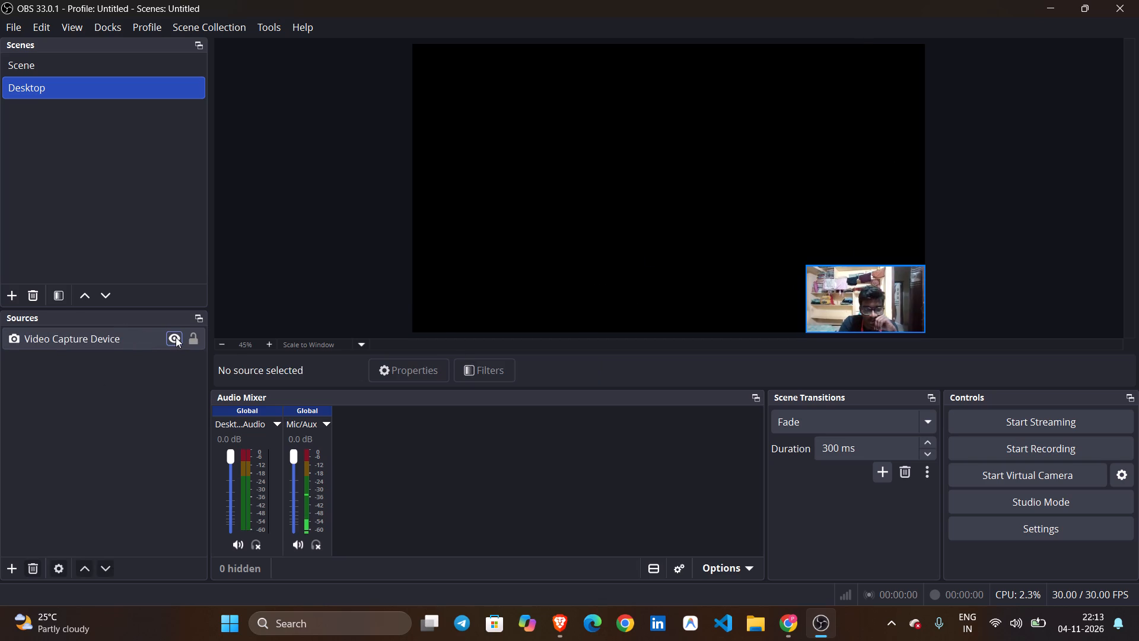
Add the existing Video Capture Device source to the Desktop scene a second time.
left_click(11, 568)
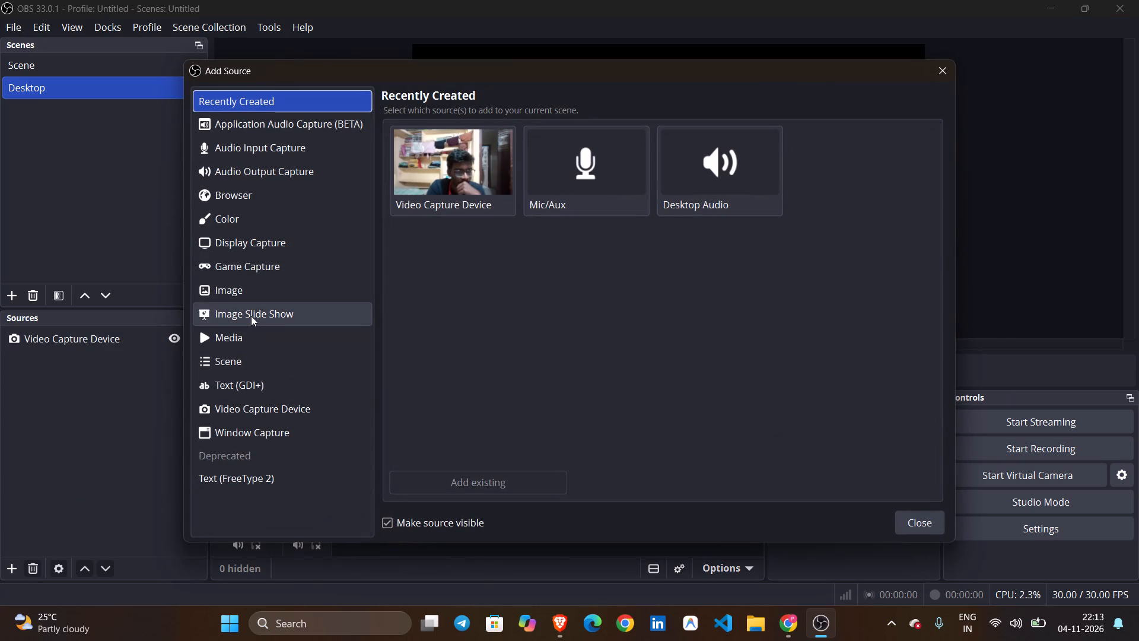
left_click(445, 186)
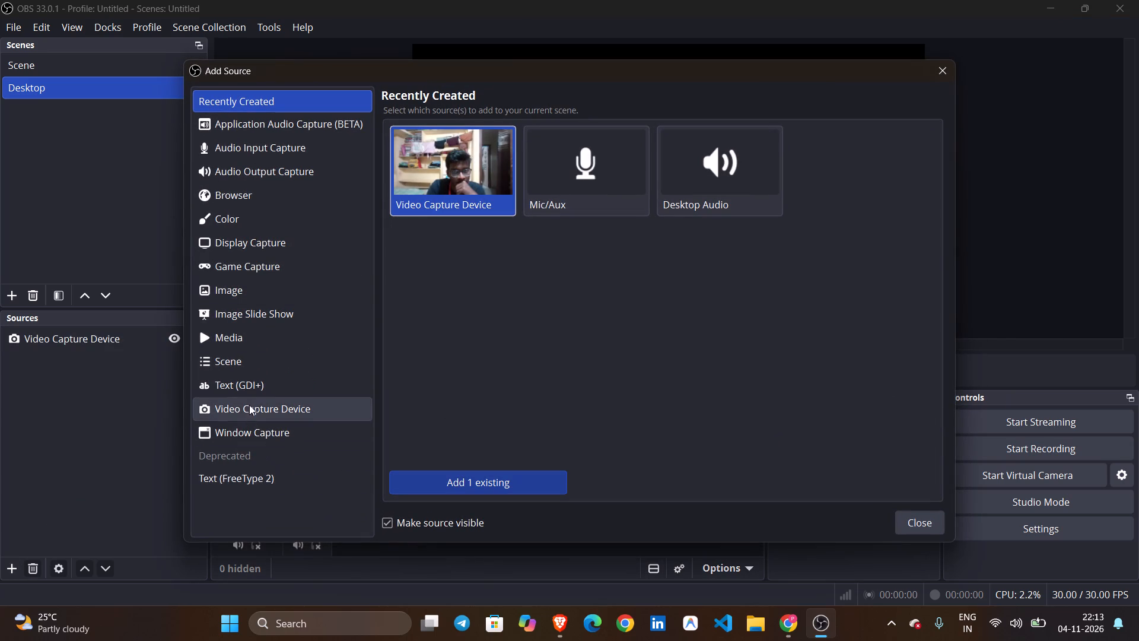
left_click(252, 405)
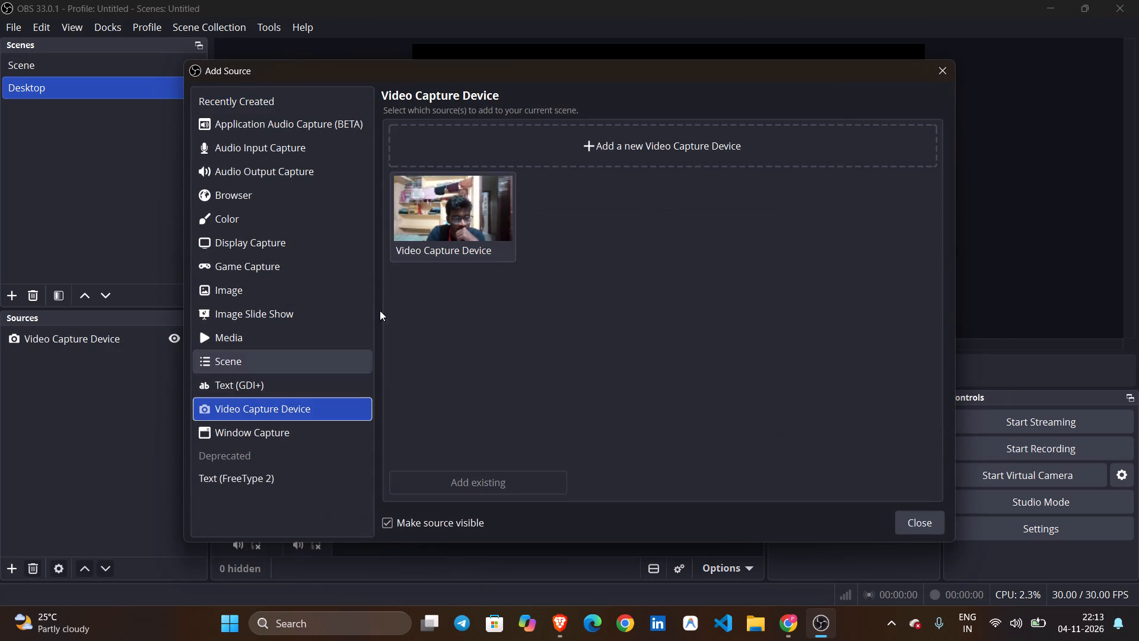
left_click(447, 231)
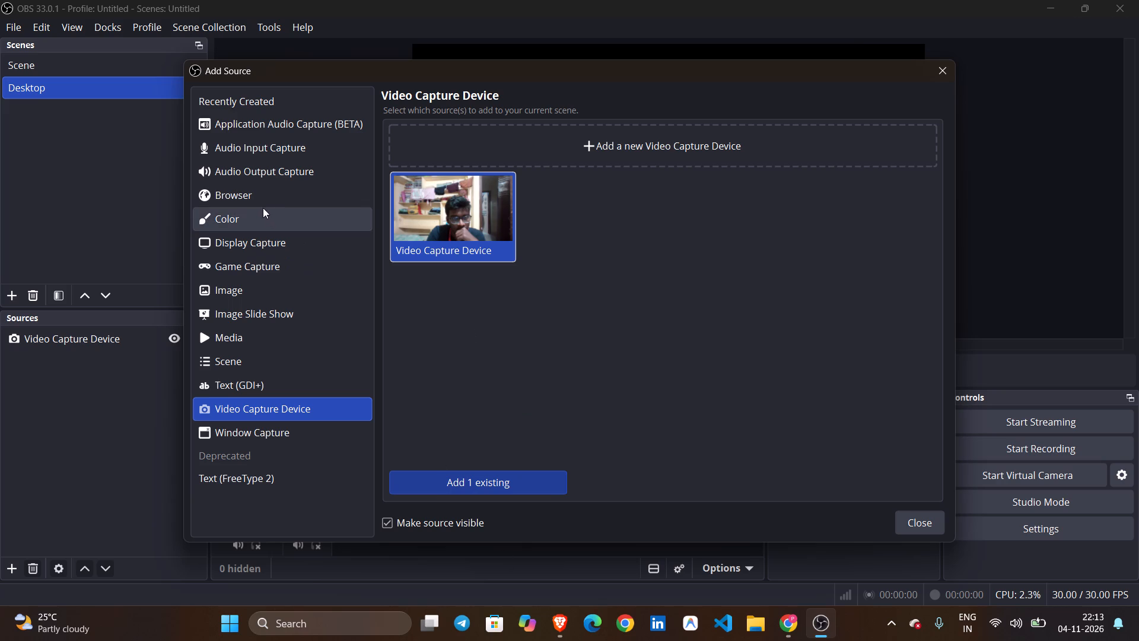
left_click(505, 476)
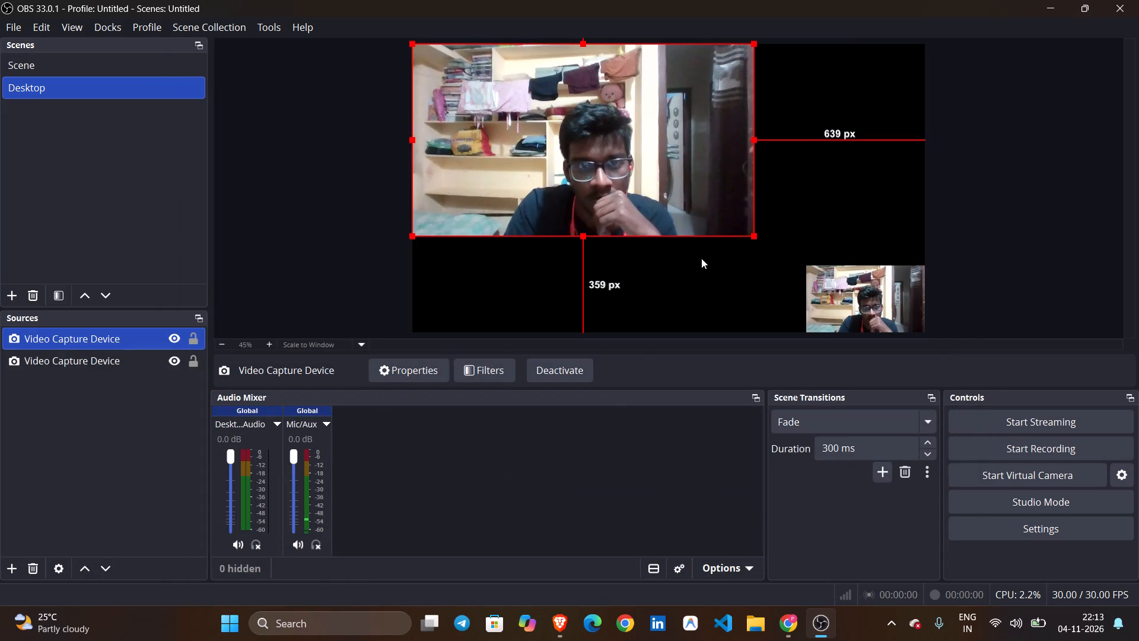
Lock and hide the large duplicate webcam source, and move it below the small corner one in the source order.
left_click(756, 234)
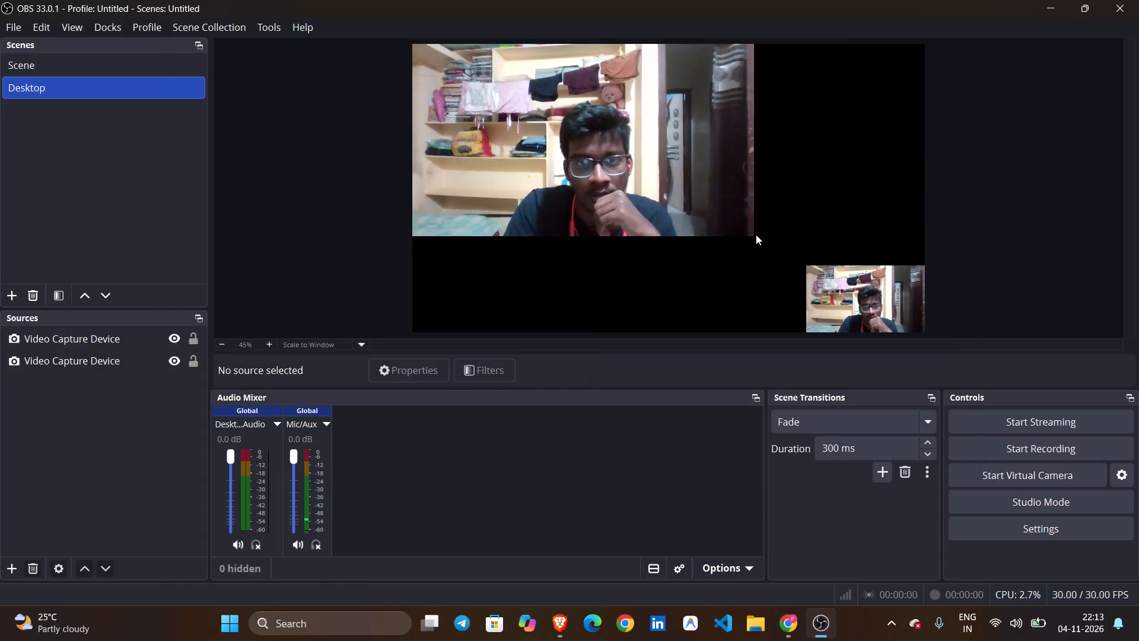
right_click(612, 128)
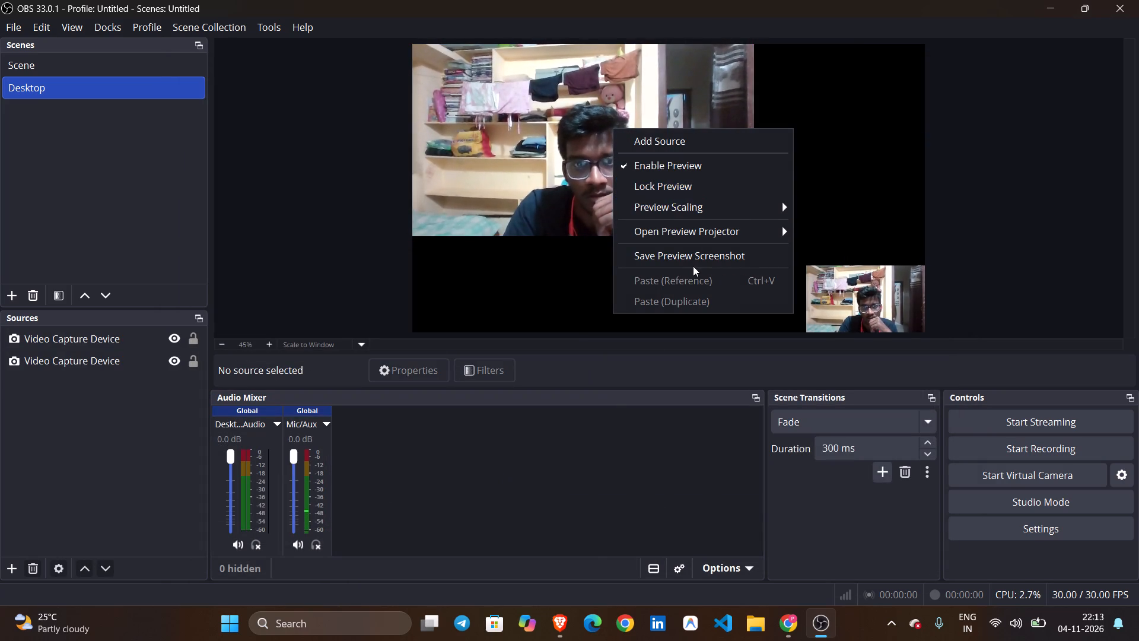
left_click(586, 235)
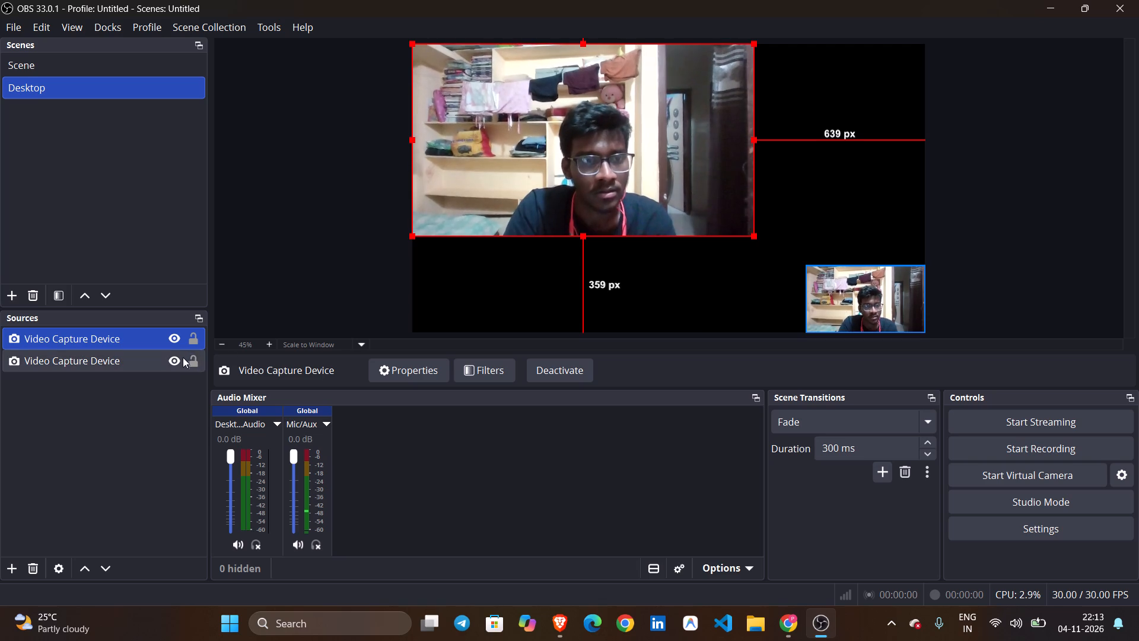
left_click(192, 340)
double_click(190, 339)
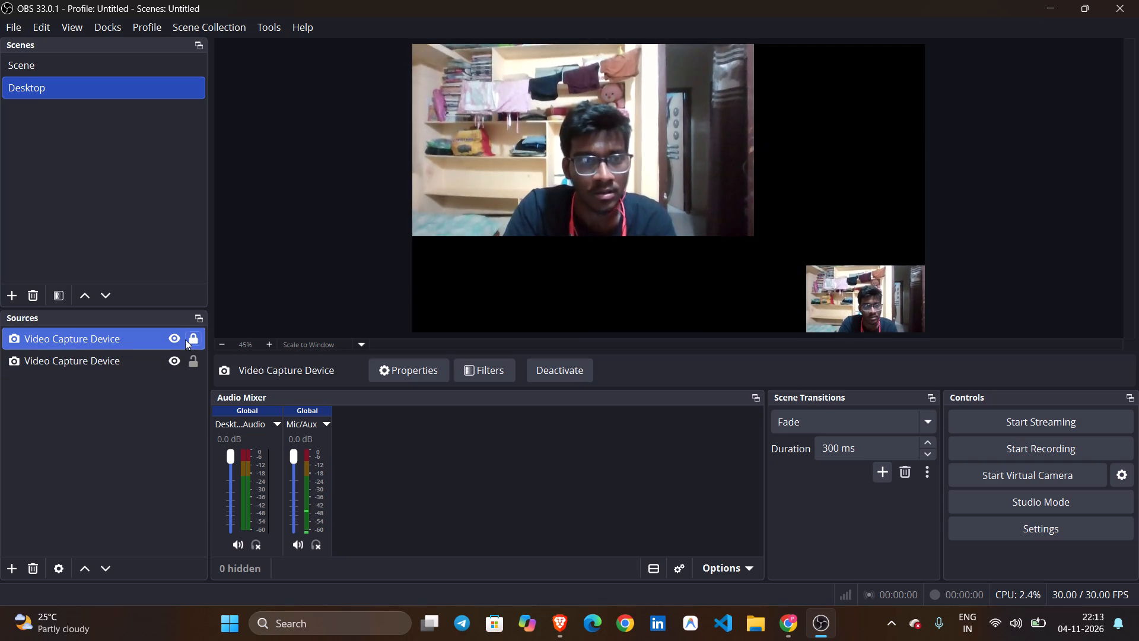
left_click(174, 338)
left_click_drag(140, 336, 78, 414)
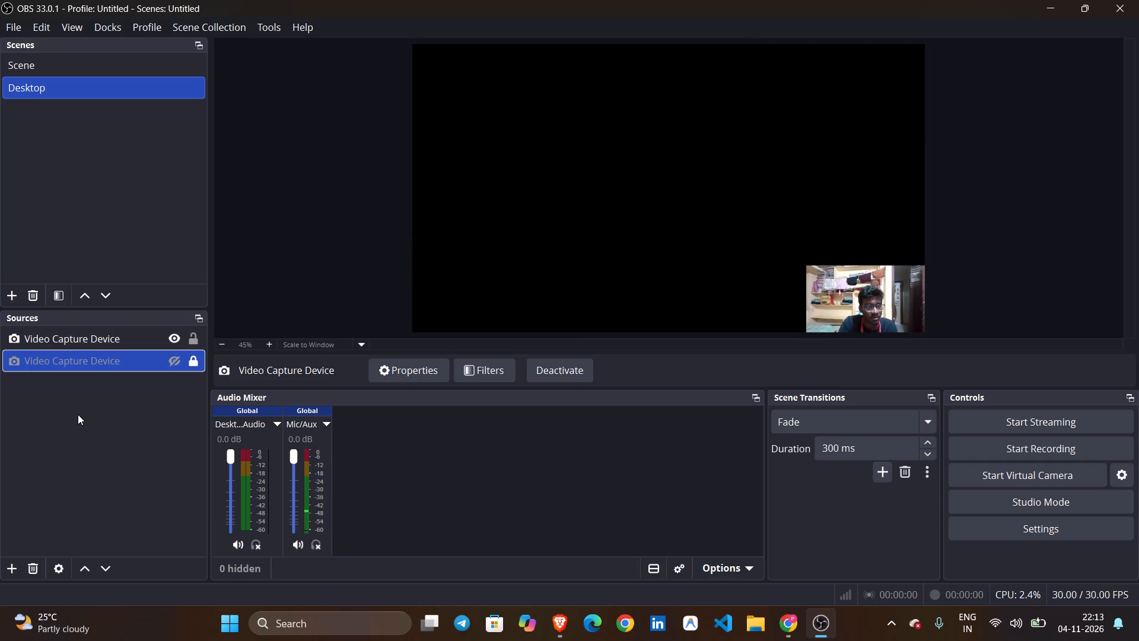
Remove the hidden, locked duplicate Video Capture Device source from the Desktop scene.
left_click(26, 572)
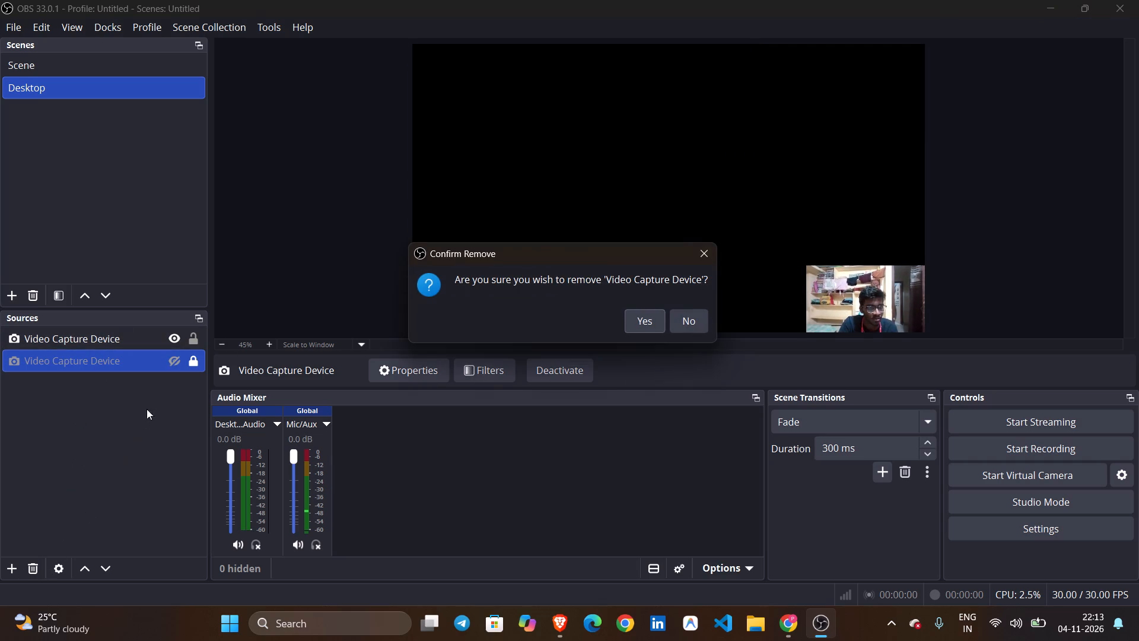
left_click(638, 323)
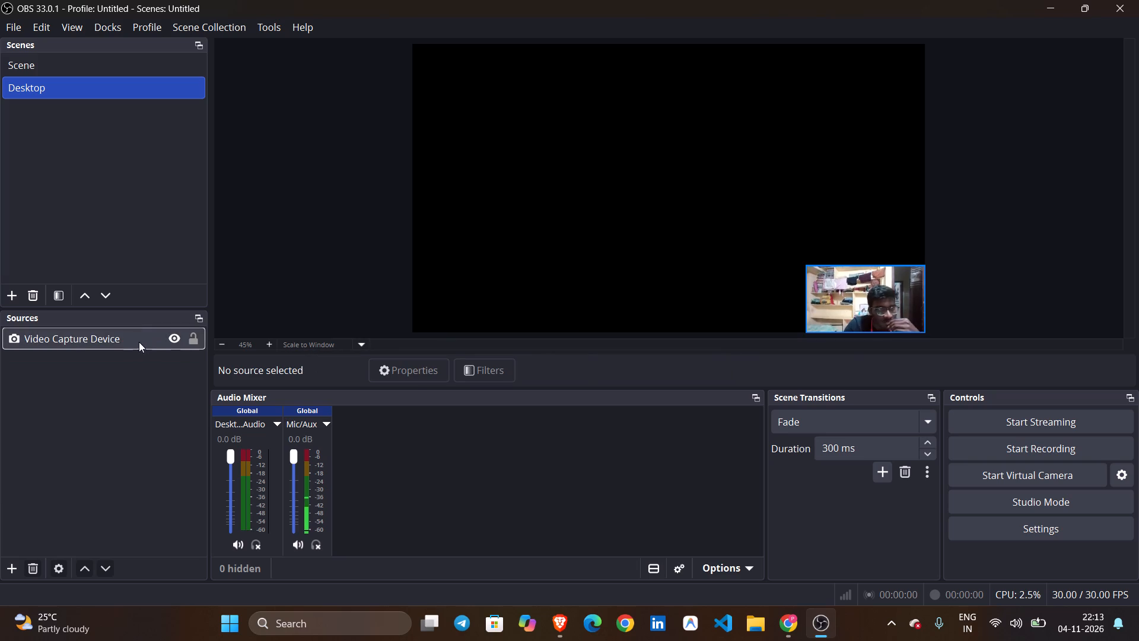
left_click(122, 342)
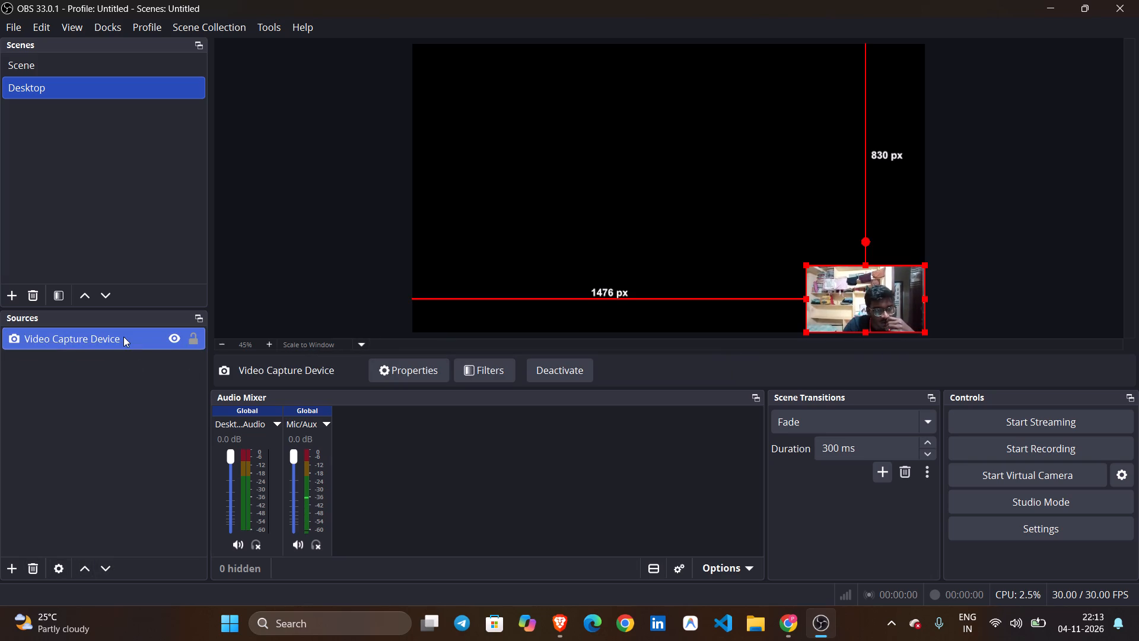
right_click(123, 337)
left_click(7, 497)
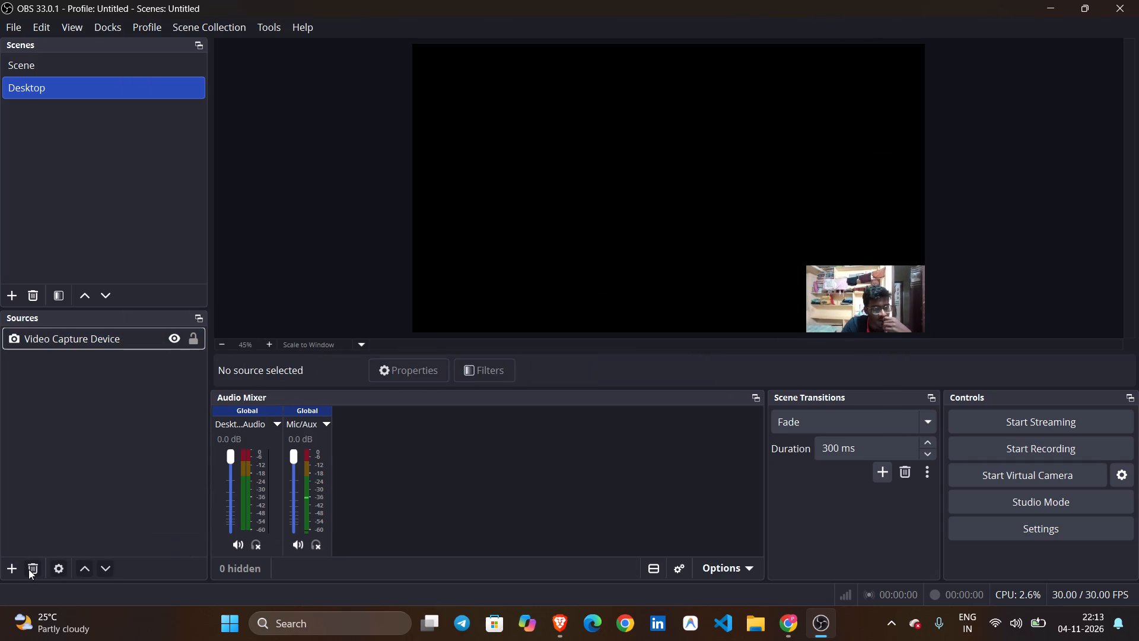
Remove the remaining Video Capture Device source from the Desktop scene.
left_click(31, 567)
left_click(96, 335)
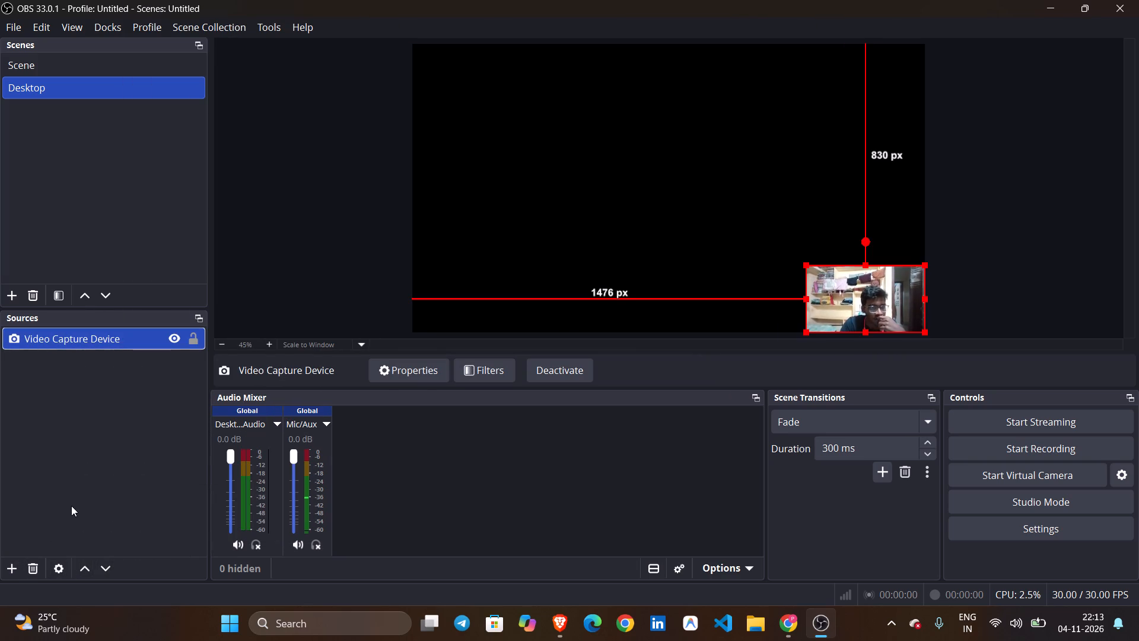
left_click(32, 576)
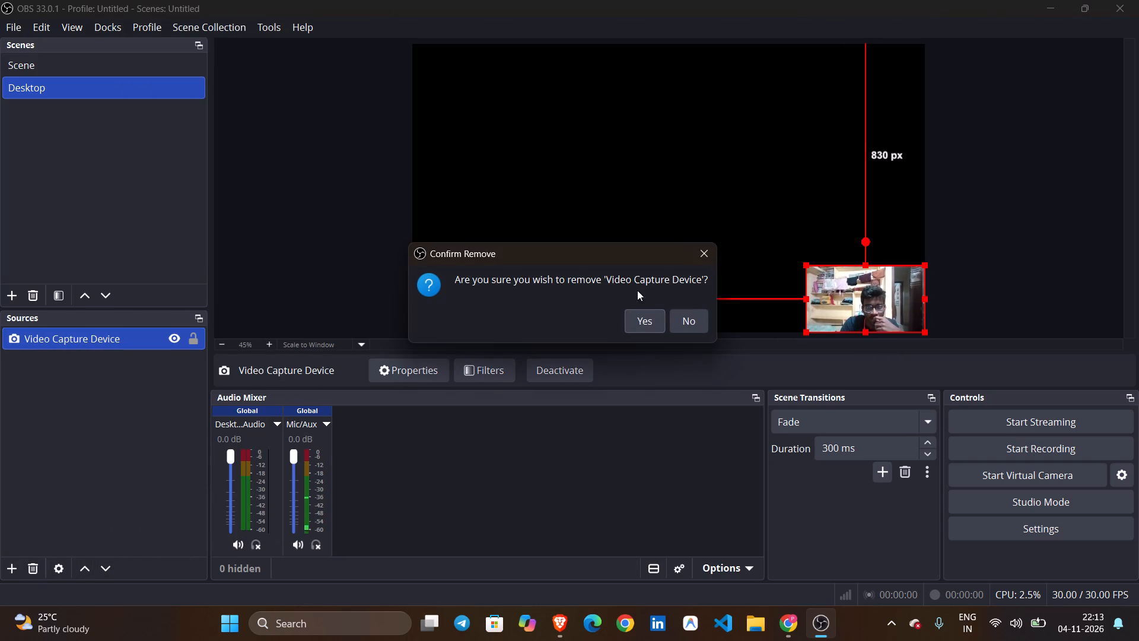
left_click(636, 316)
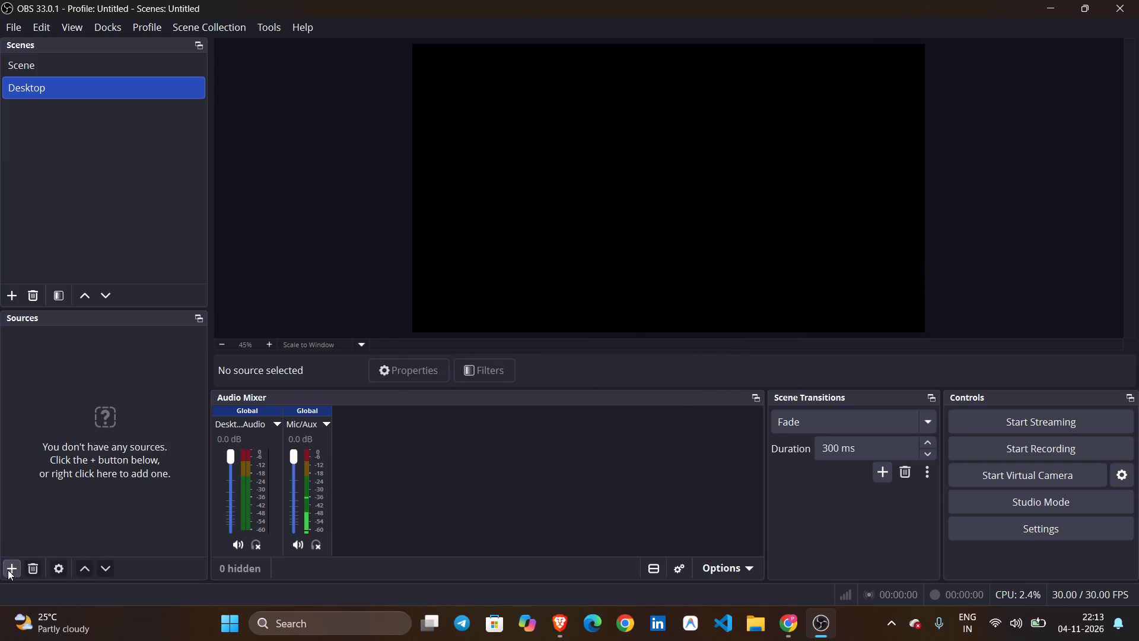
Look through the source types that can be added, including Display Capture, Video Capture Device, Window Capture and Game Capture.
left_click(14, 567)
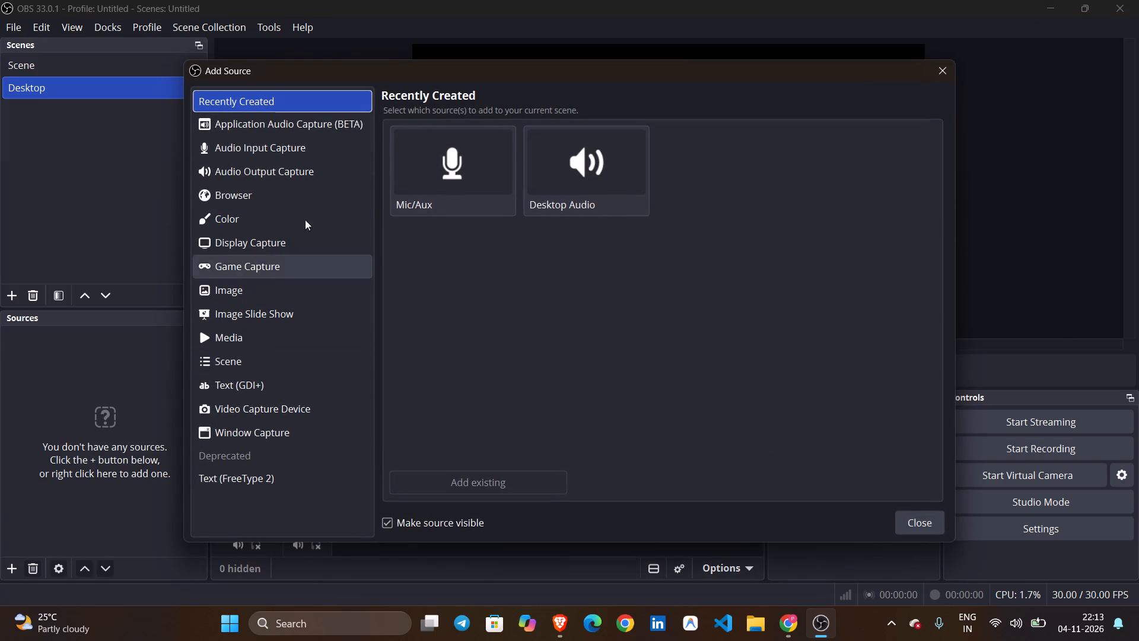
left_click(257, 242)
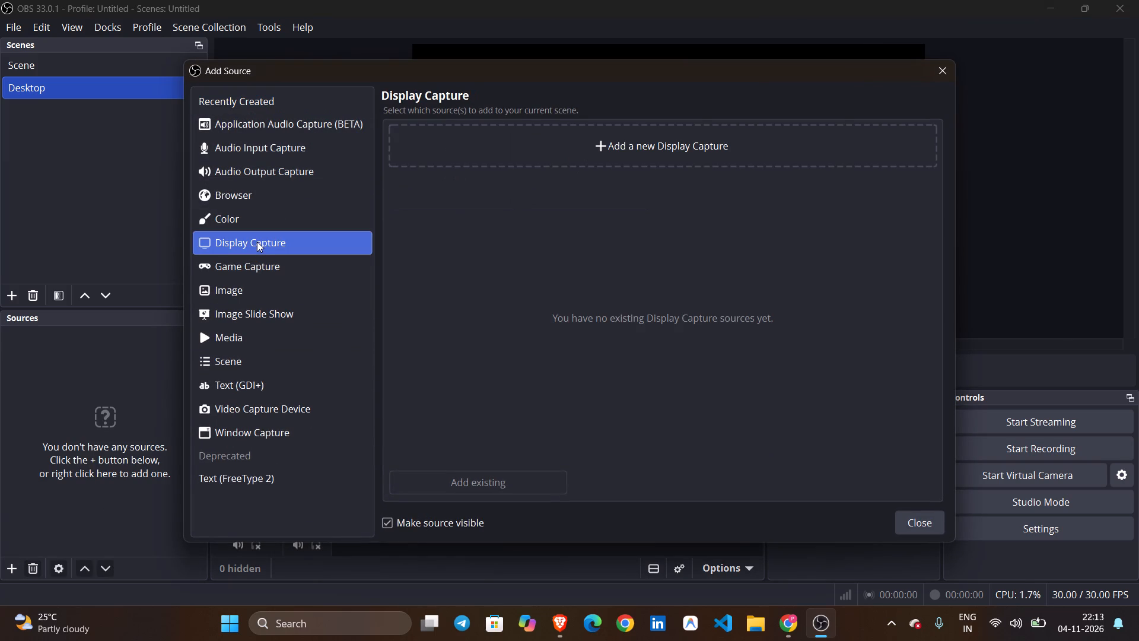
scroll(254, 315, "down", 3)
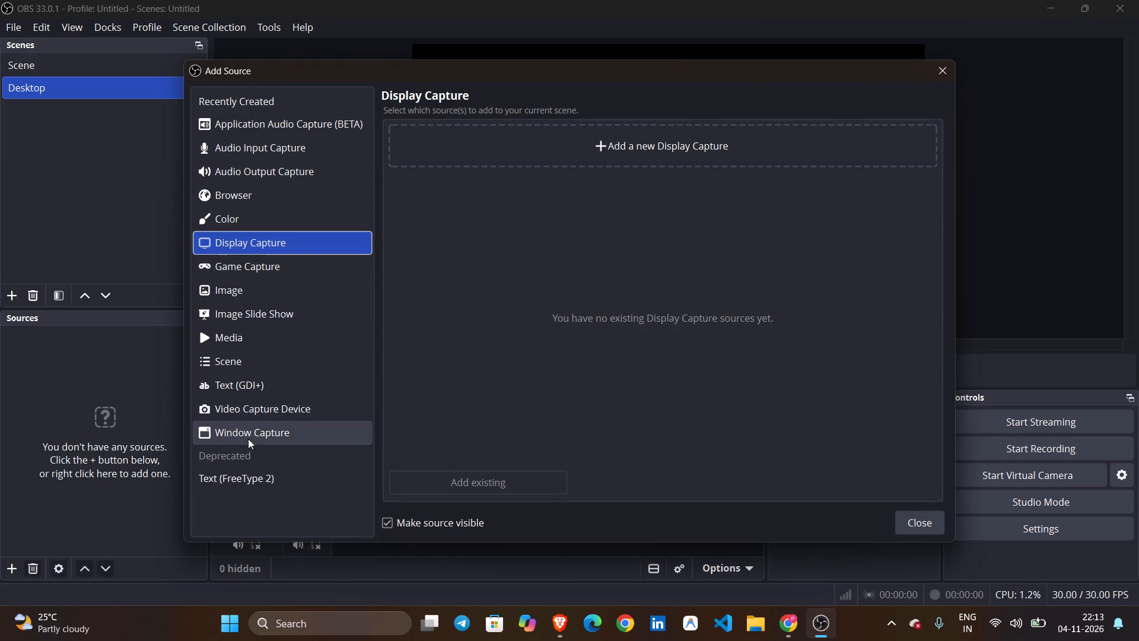
left_click(242, 414)
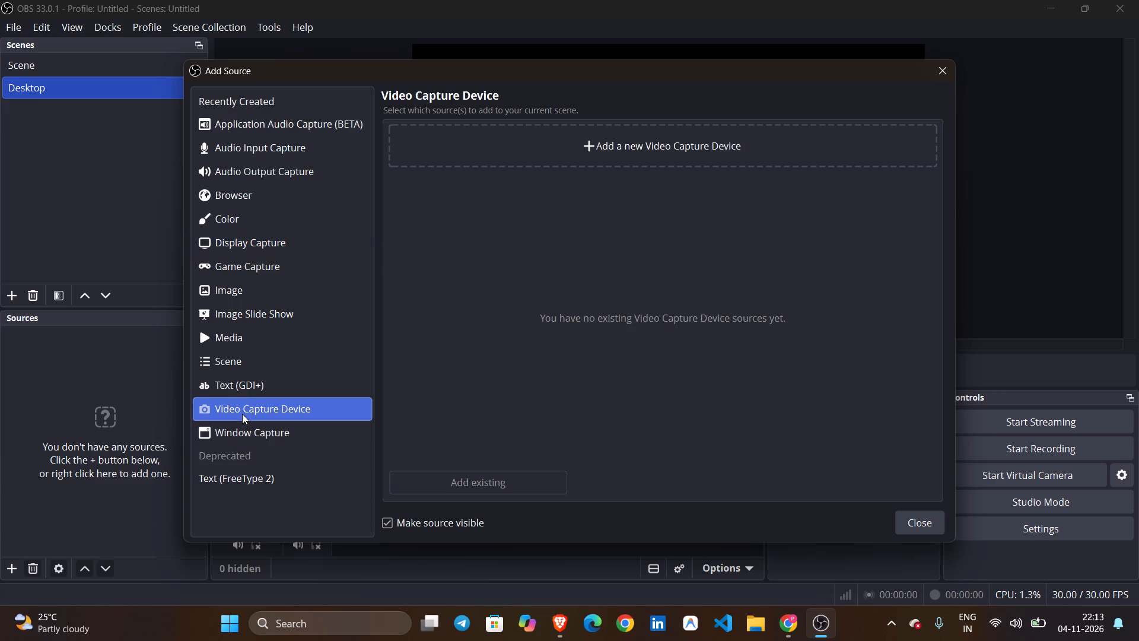
left_click(257, 429)
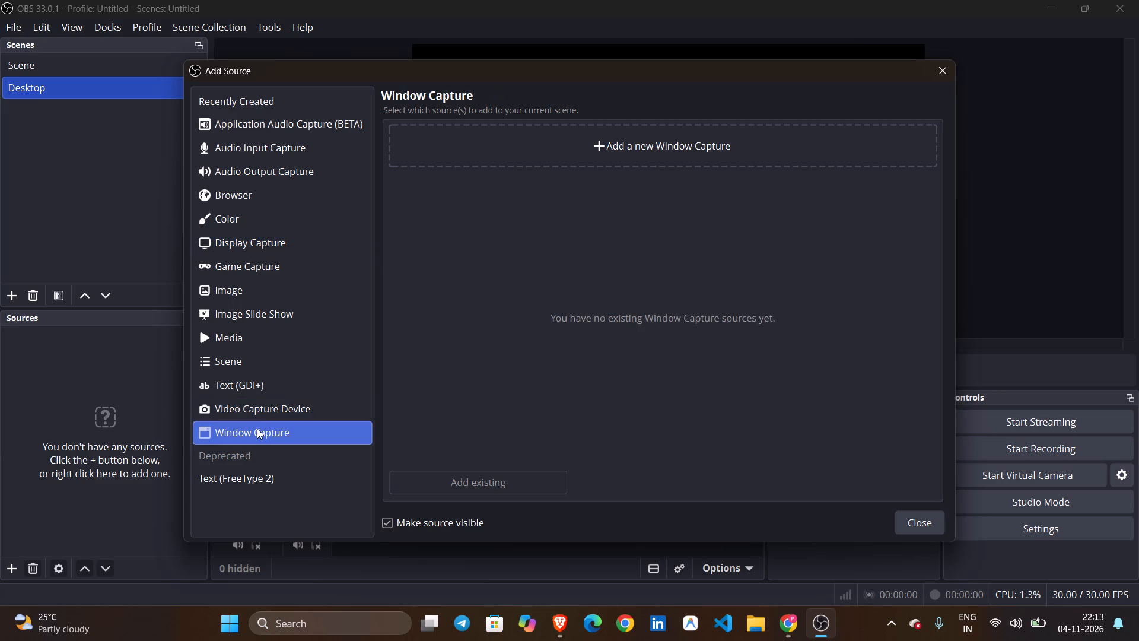
left_click(263, 417)
left_click(249, 436)
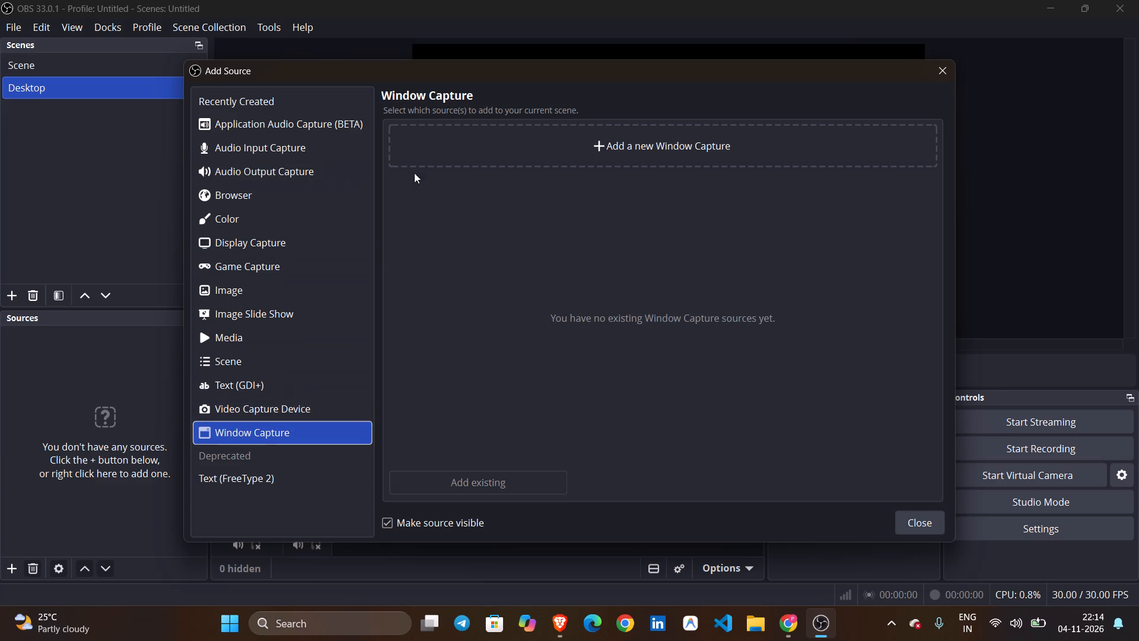
left_click(260, 264)
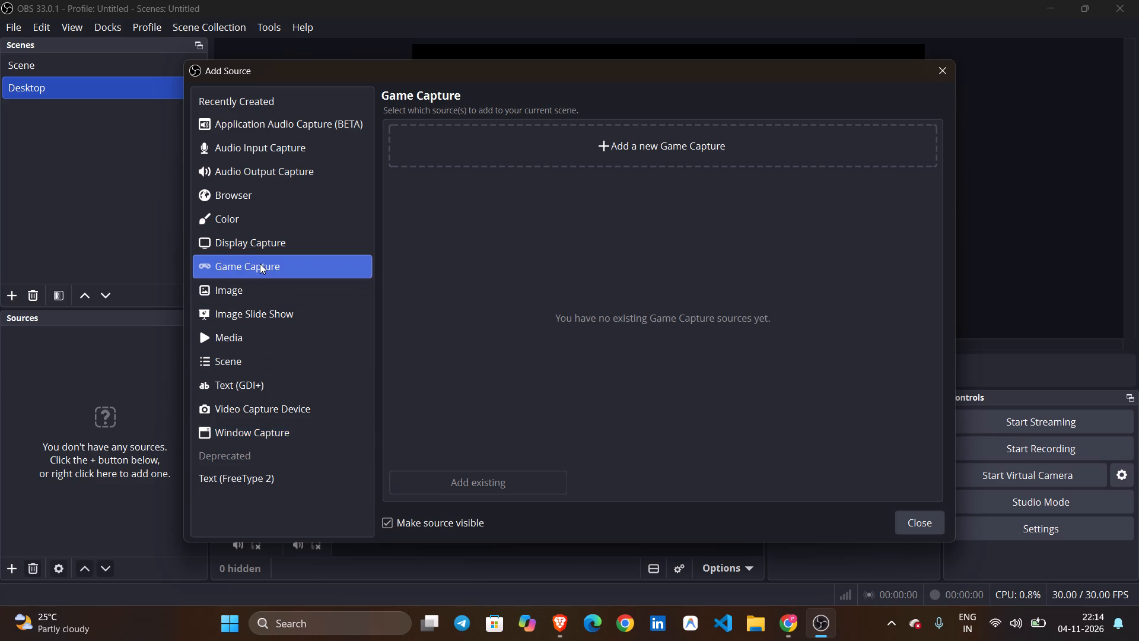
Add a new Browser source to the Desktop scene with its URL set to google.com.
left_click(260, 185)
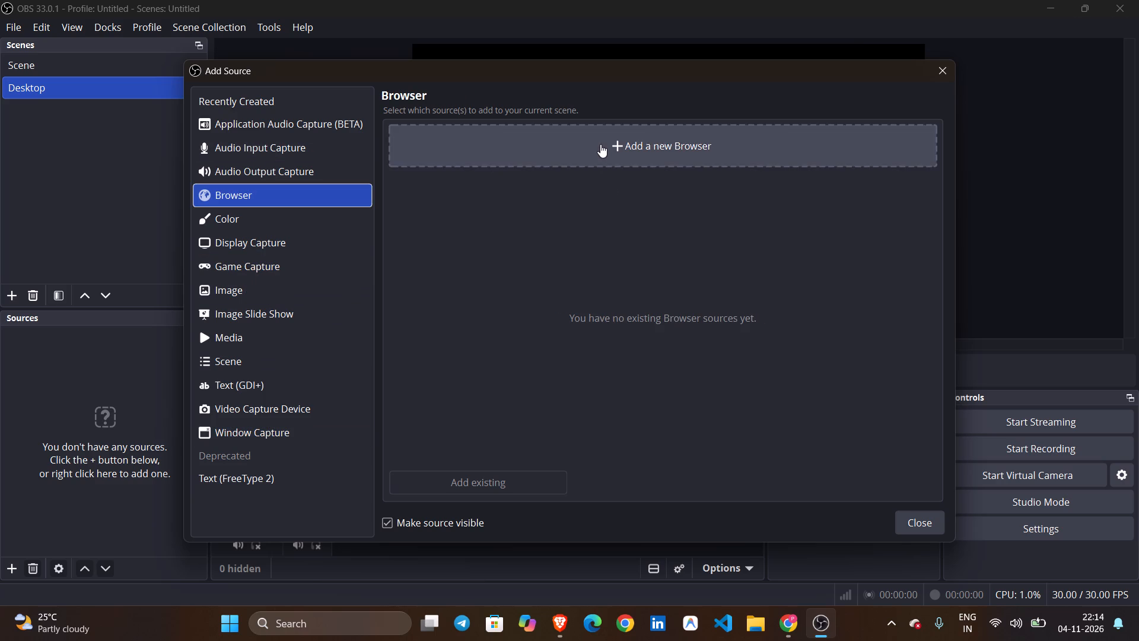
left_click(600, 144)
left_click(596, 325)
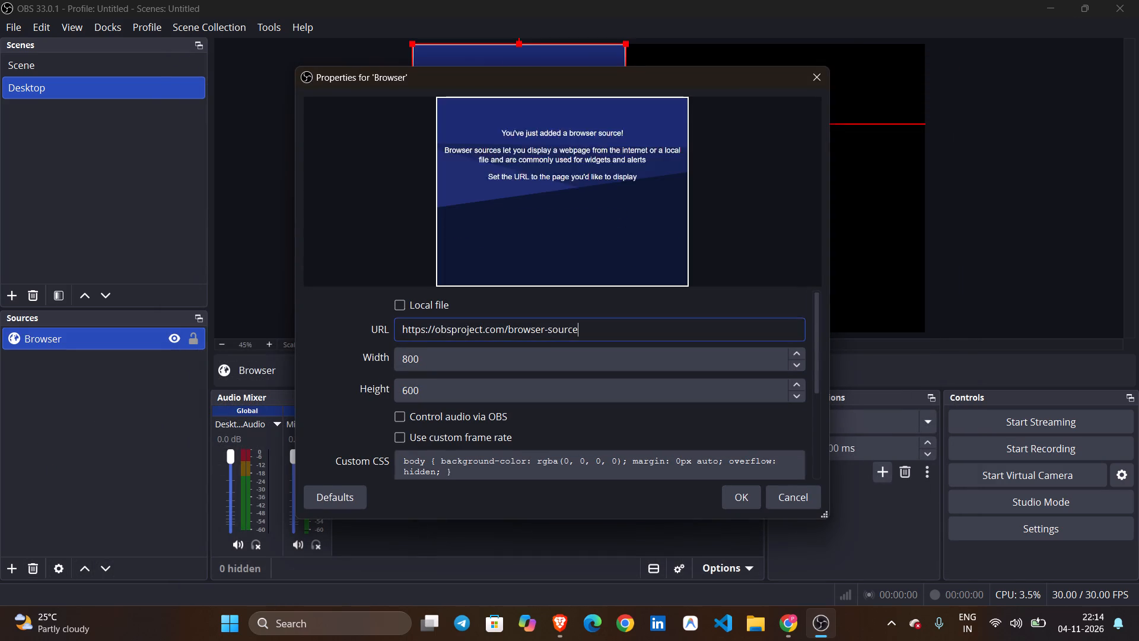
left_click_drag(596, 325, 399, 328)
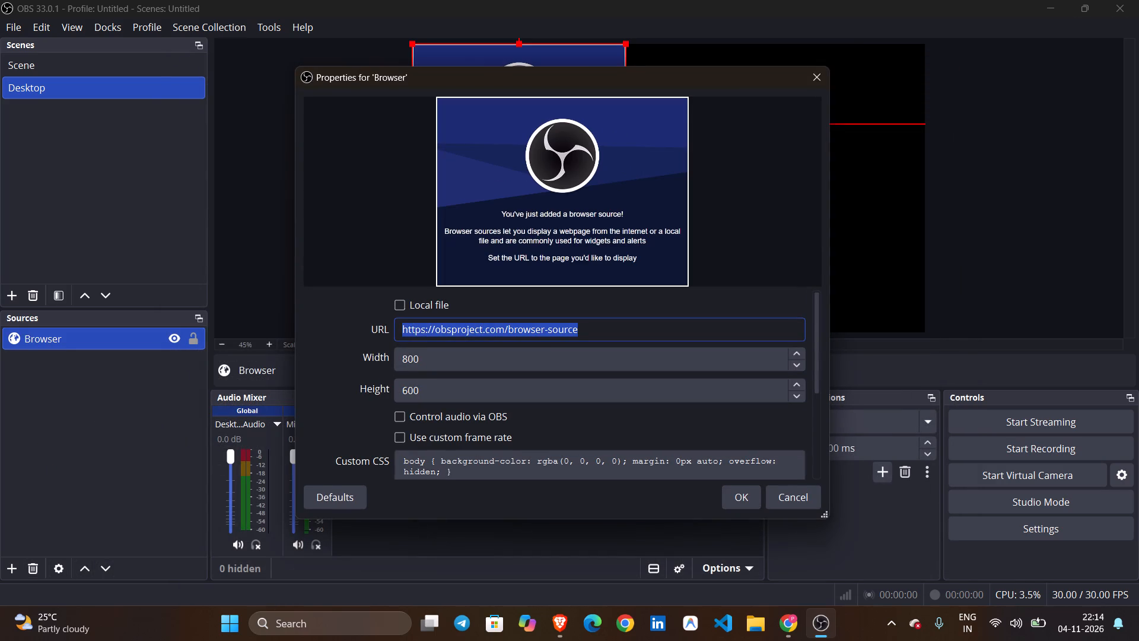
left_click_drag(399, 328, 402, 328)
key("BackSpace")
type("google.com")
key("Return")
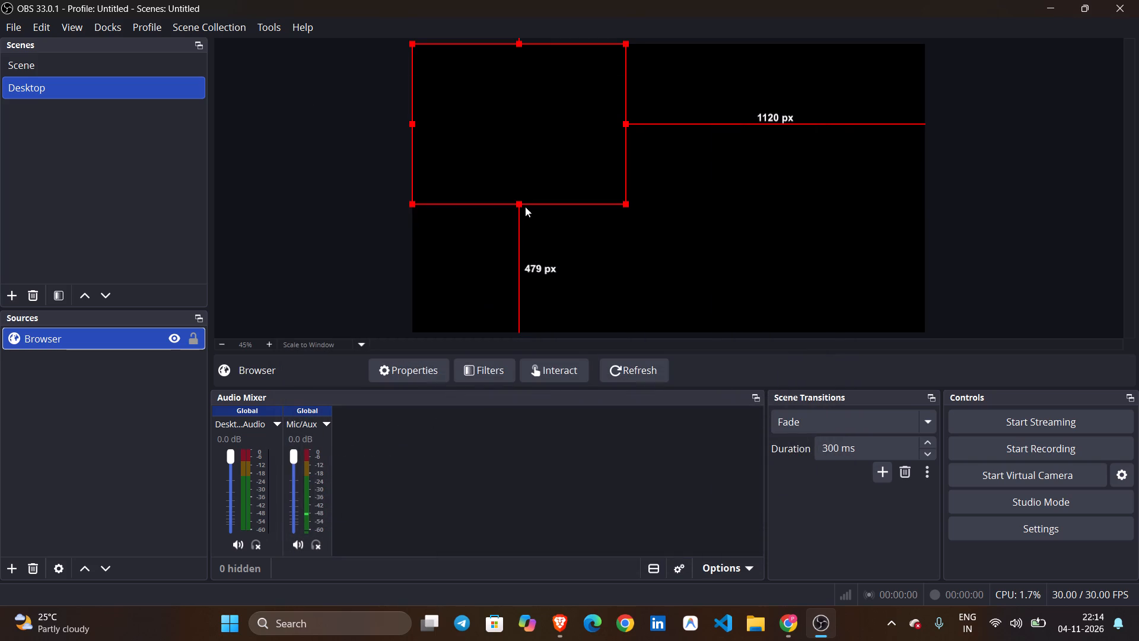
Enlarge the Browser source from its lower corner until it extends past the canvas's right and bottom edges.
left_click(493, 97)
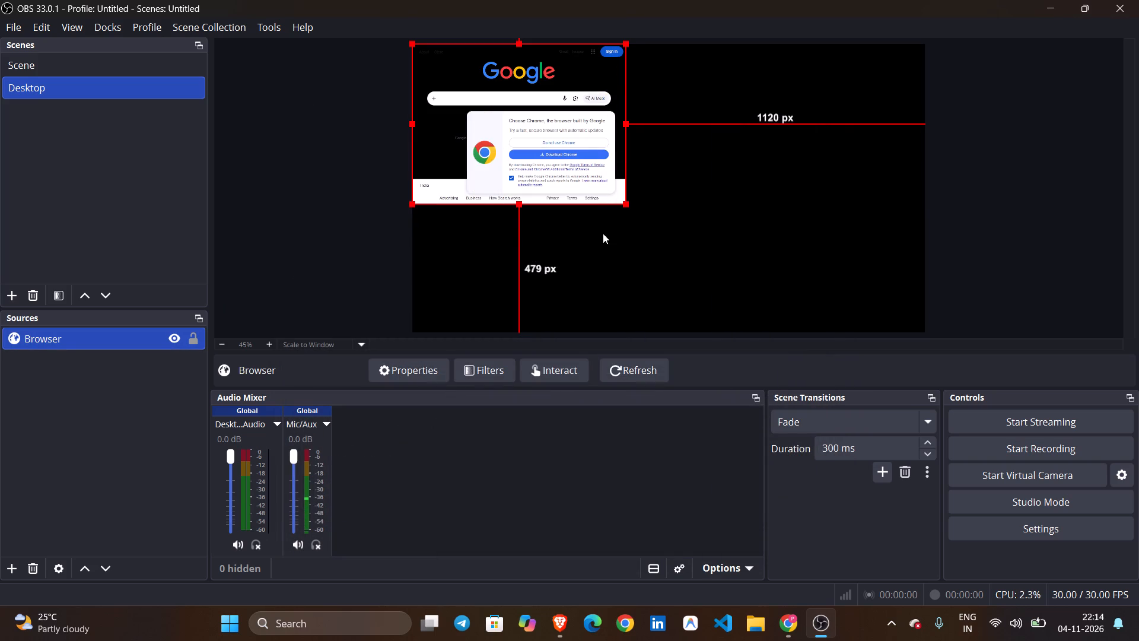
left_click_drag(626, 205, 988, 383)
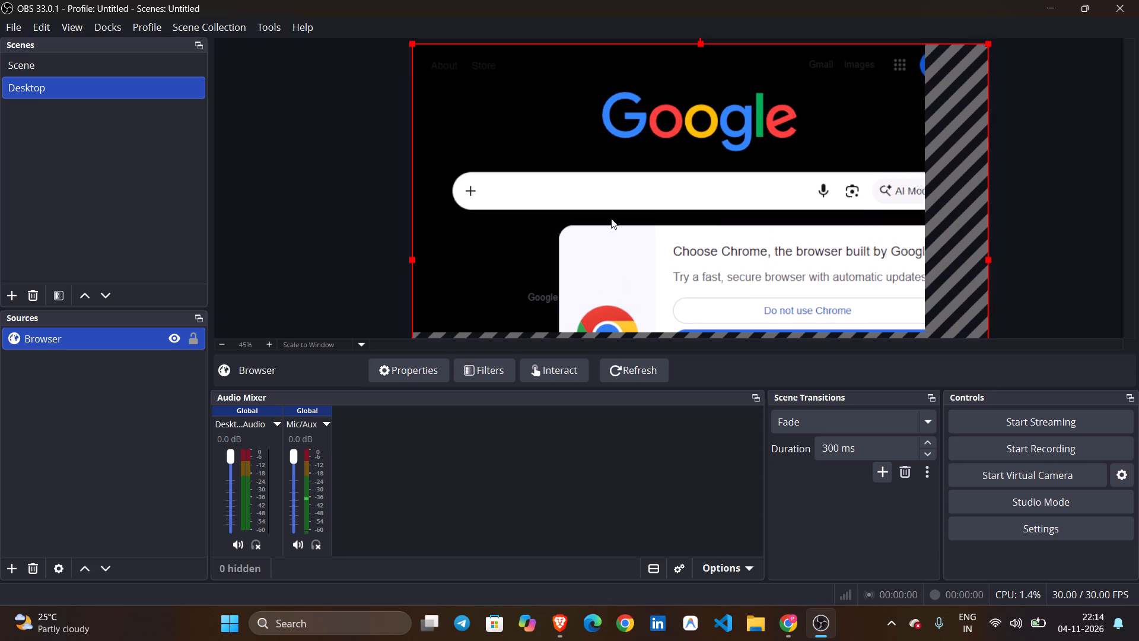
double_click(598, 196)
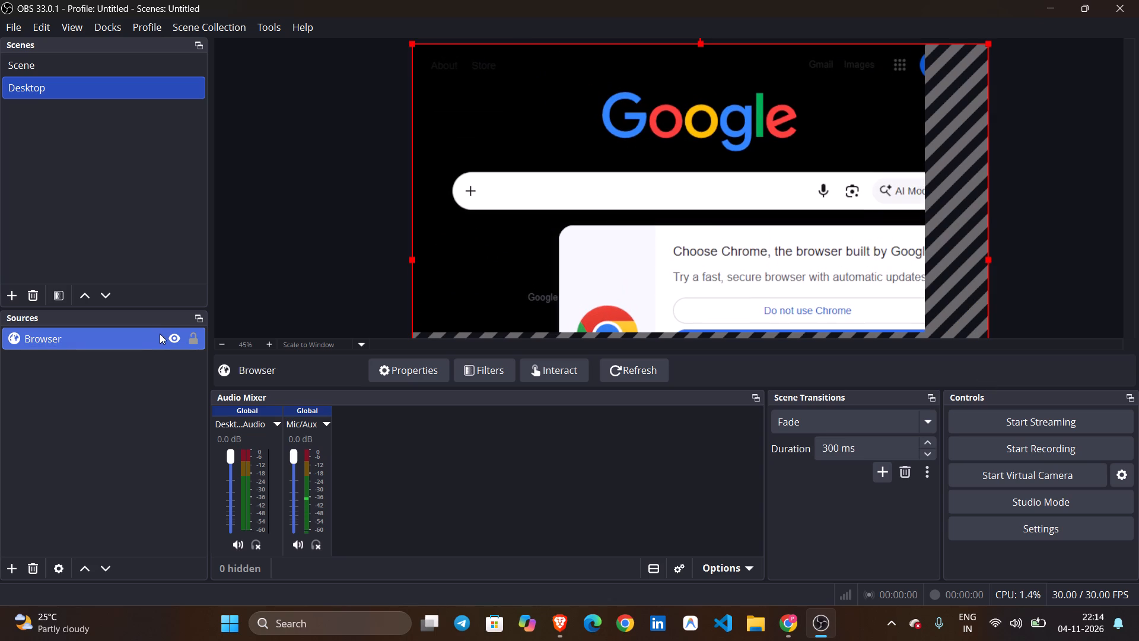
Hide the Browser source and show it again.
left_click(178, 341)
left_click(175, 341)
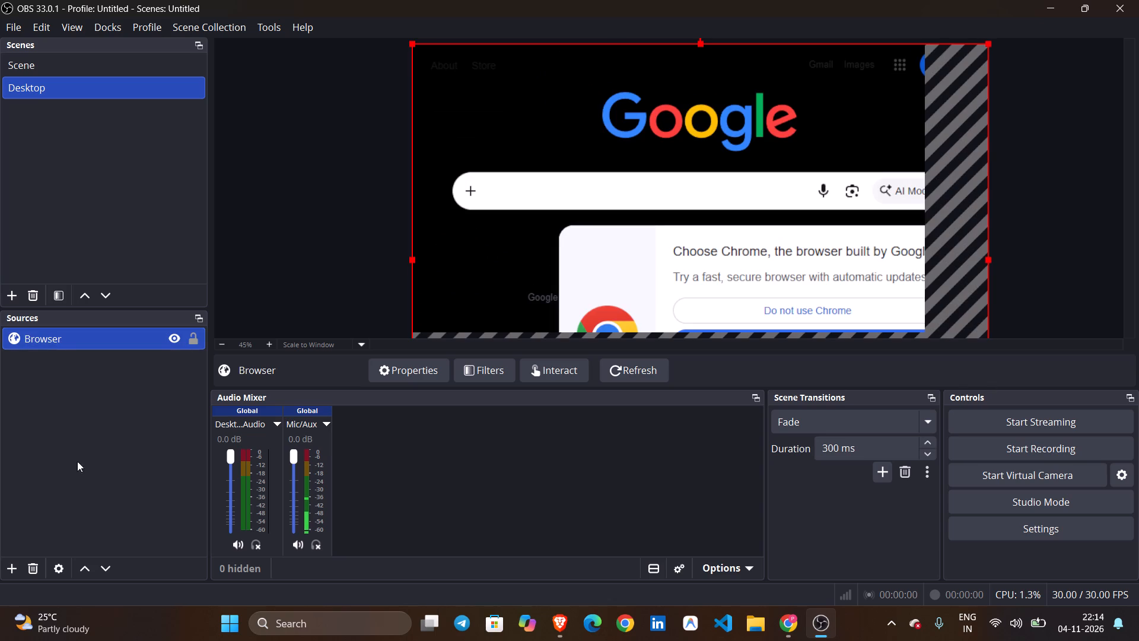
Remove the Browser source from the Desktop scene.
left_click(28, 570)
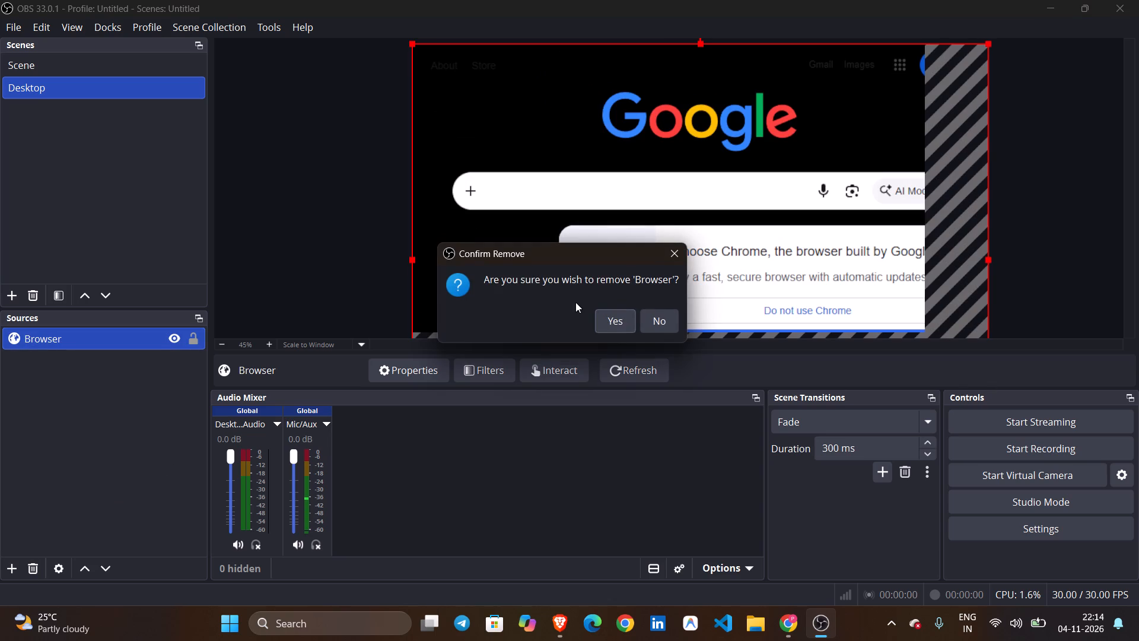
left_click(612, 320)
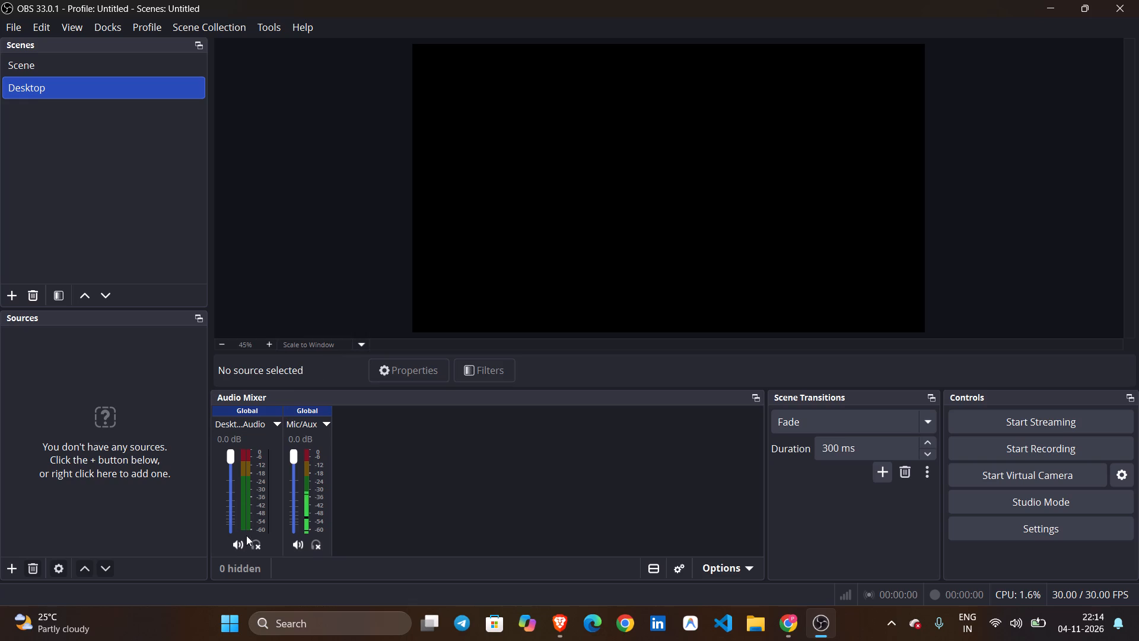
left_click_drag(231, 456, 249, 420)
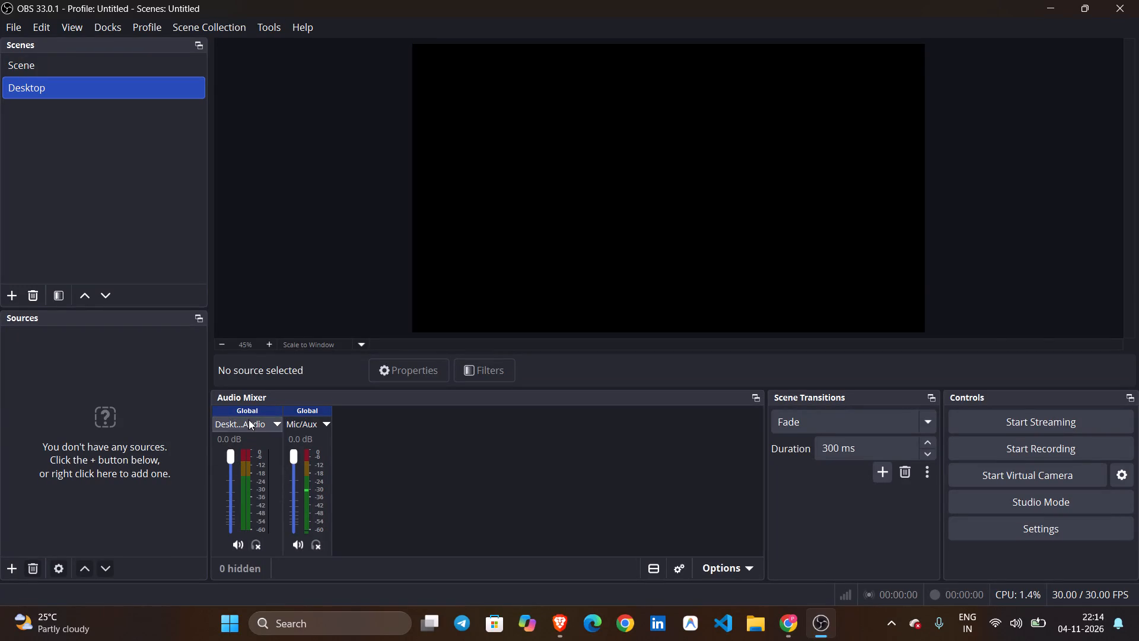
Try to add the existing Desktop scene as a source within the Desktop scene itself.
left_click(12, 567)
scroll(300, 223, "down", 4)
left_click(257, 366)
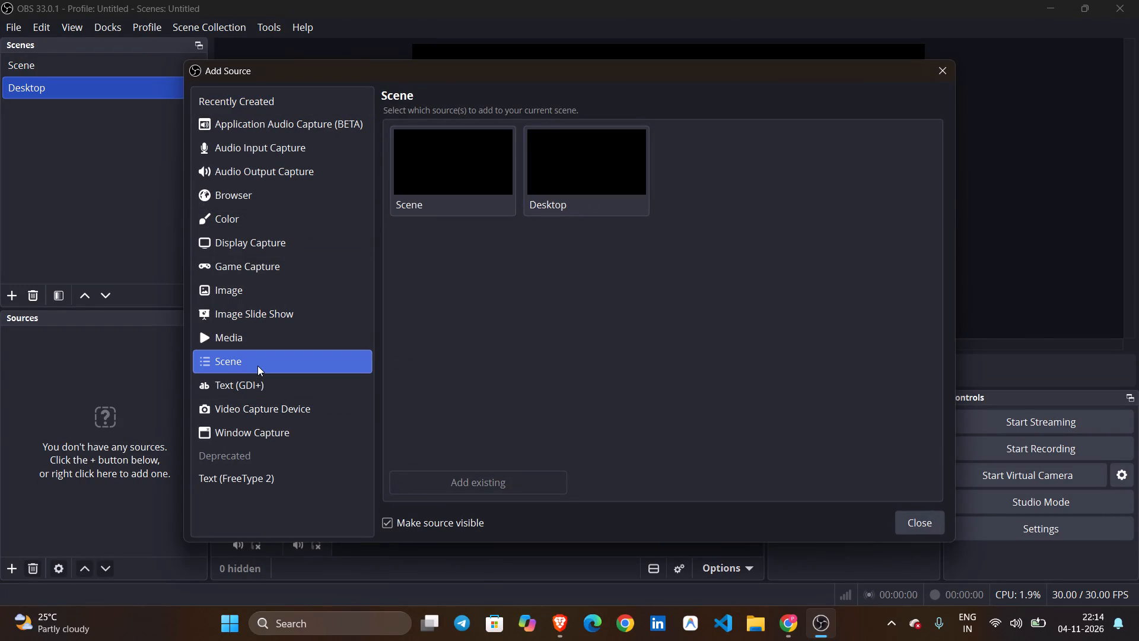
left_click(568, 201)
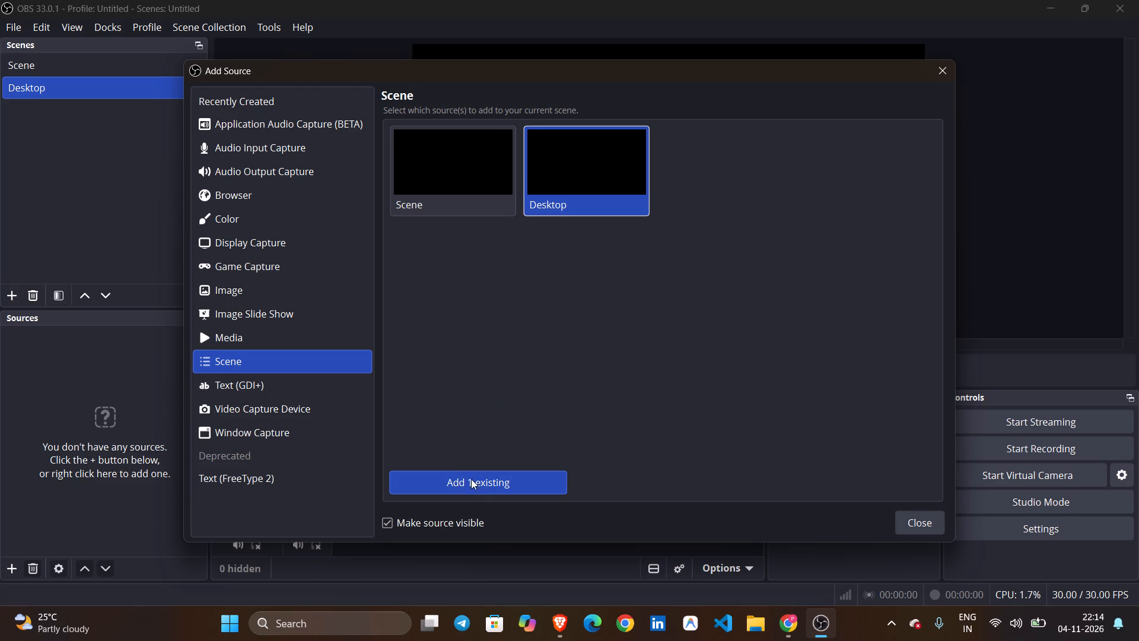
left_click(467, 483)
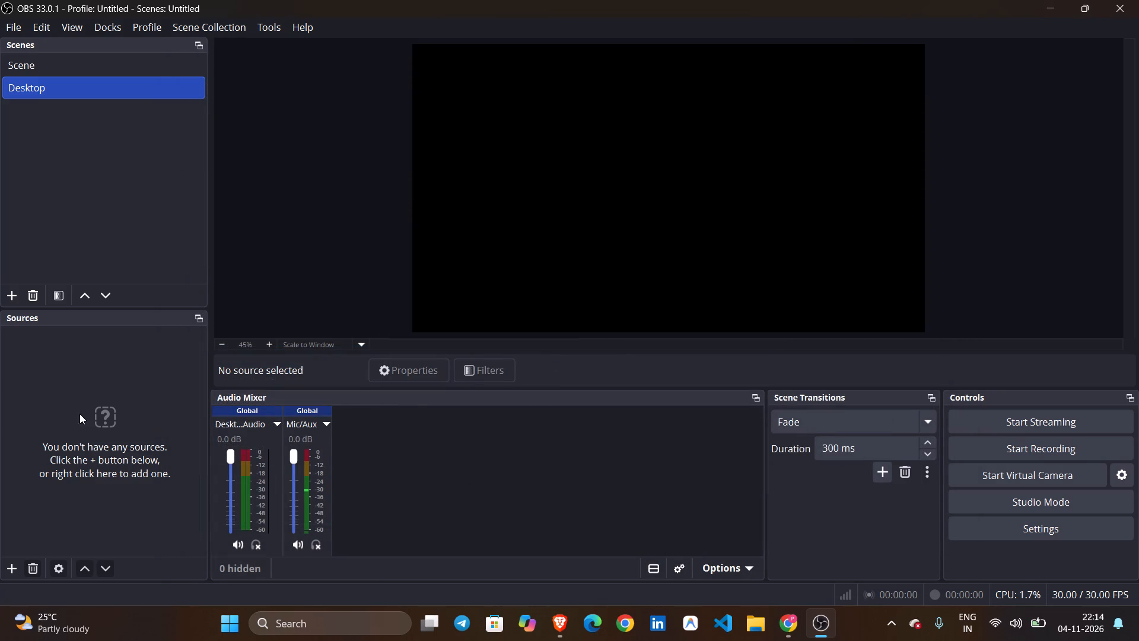
Add the existing scene named Scene as a source in the Desktop scene.
left_click(7, 566)
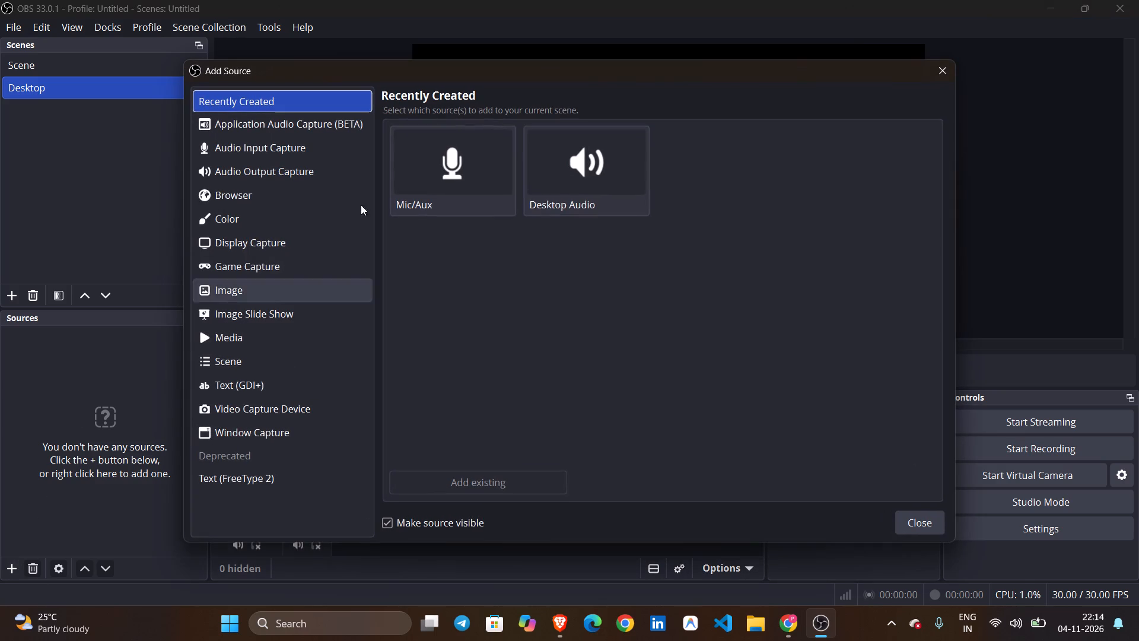
left_click(247, 364)
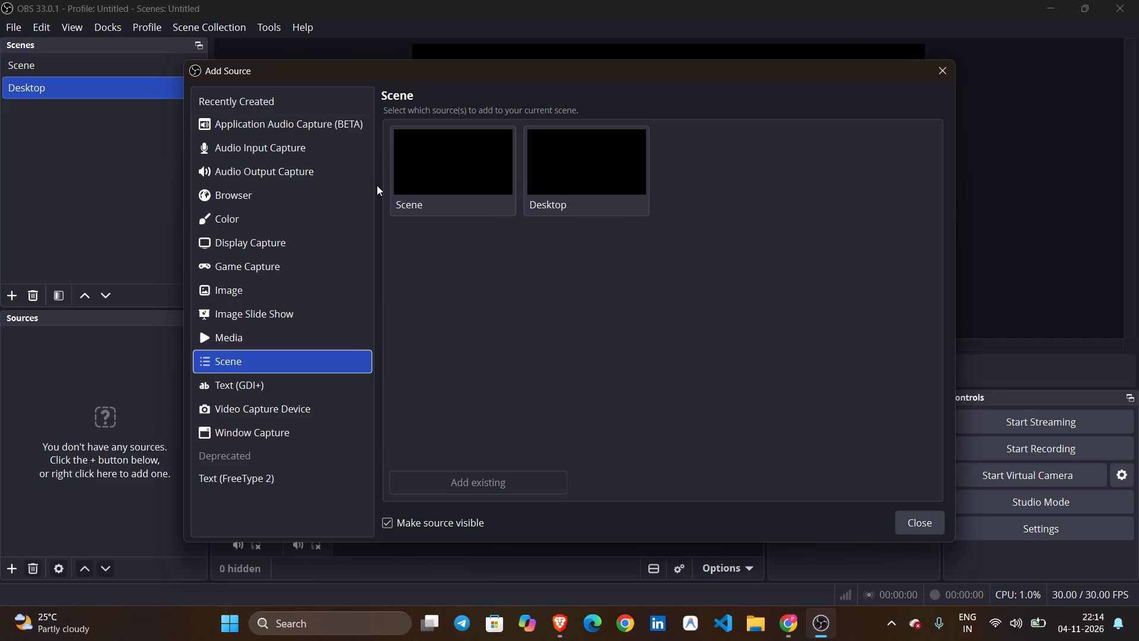
left_click(409, 187)
left_click(454, 478)
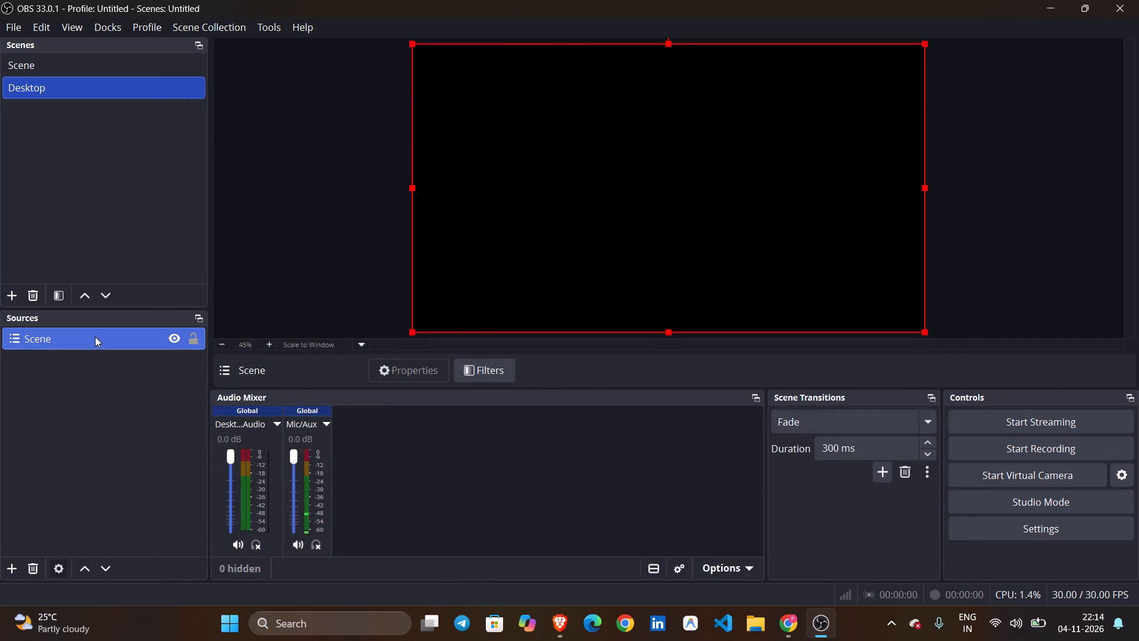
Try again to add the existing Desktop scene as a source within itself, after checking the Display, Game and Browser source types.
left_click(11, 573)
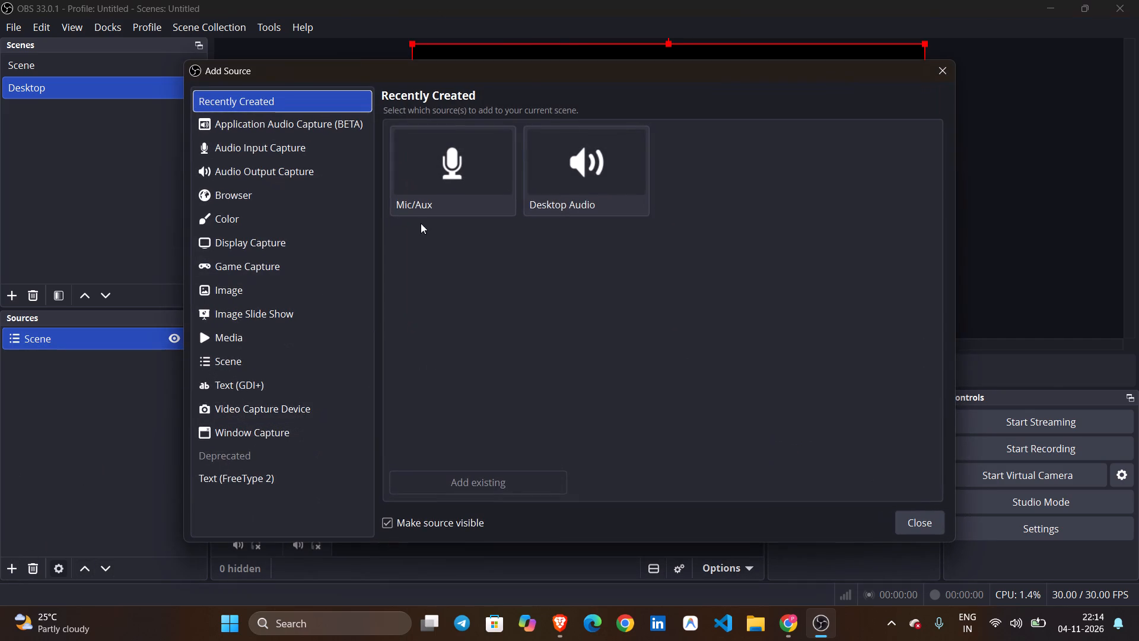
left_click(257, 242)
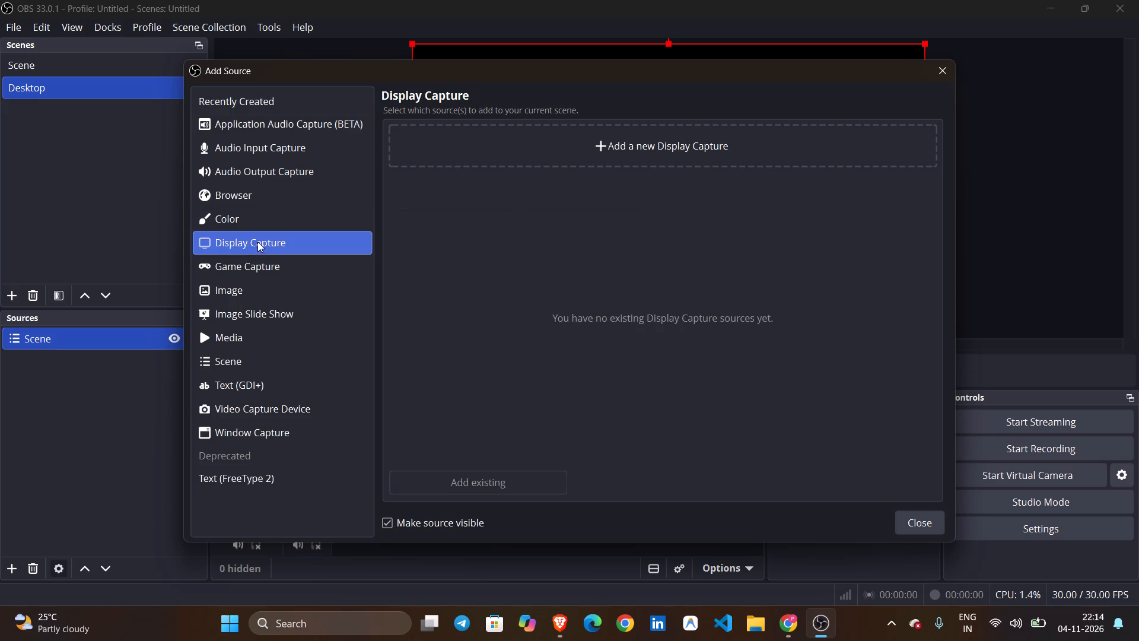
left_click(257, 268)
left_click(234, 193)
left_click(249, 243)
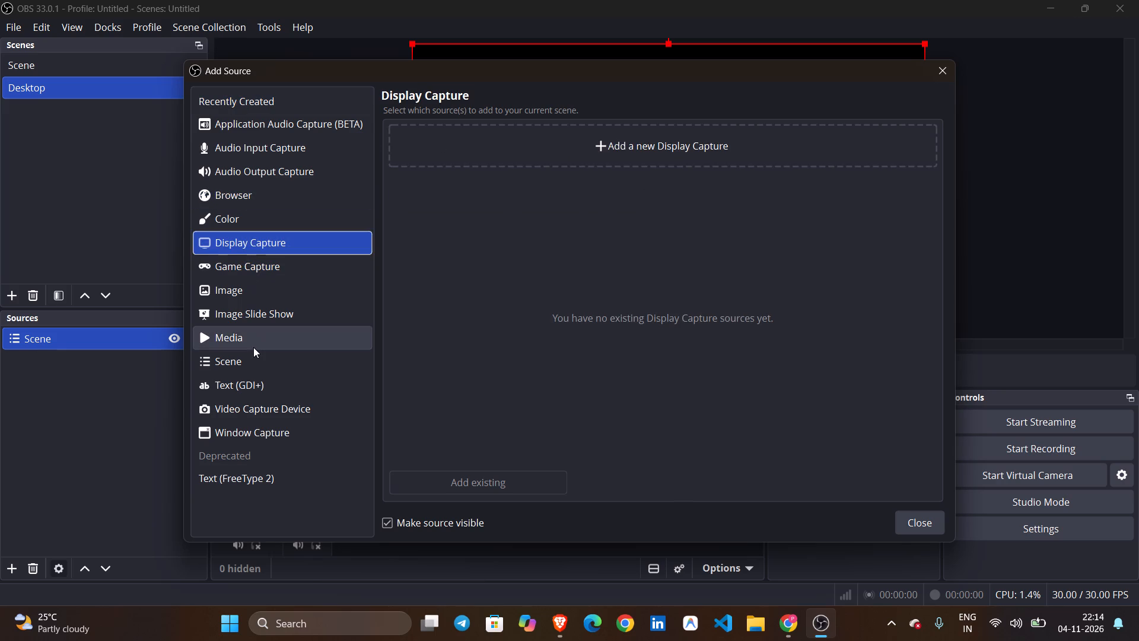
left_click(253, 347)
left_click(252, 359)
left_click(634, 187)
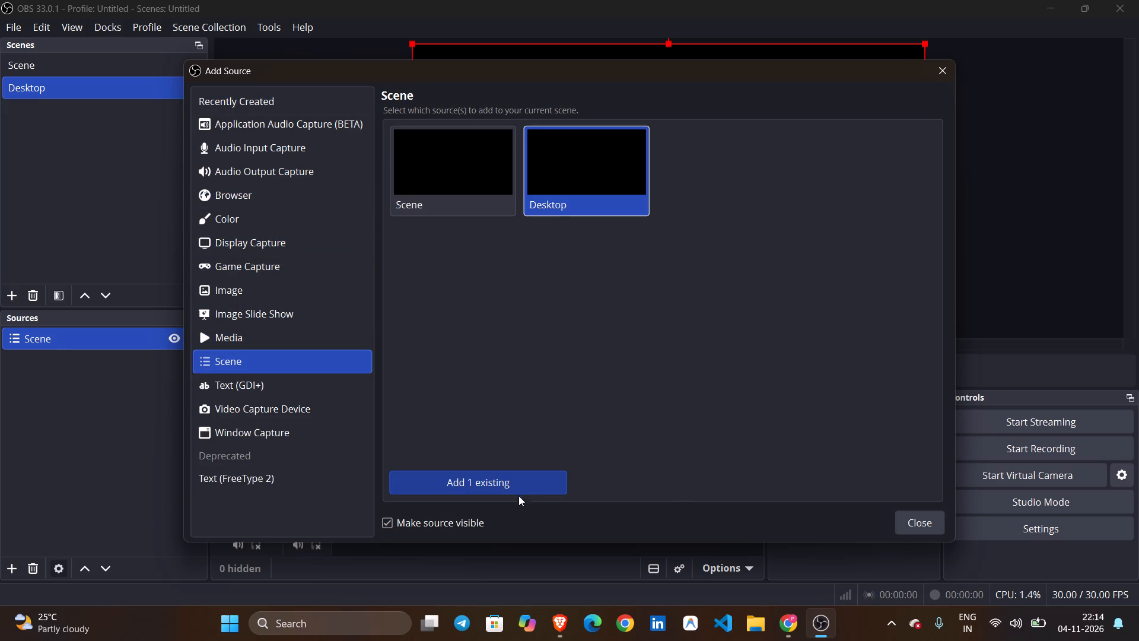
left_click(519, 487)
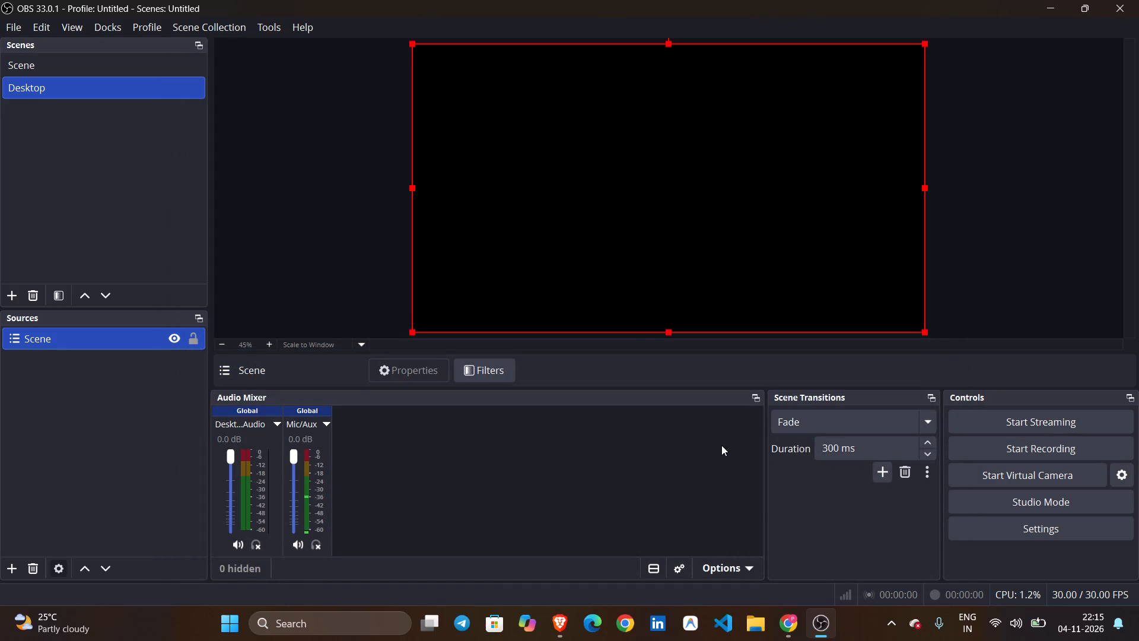
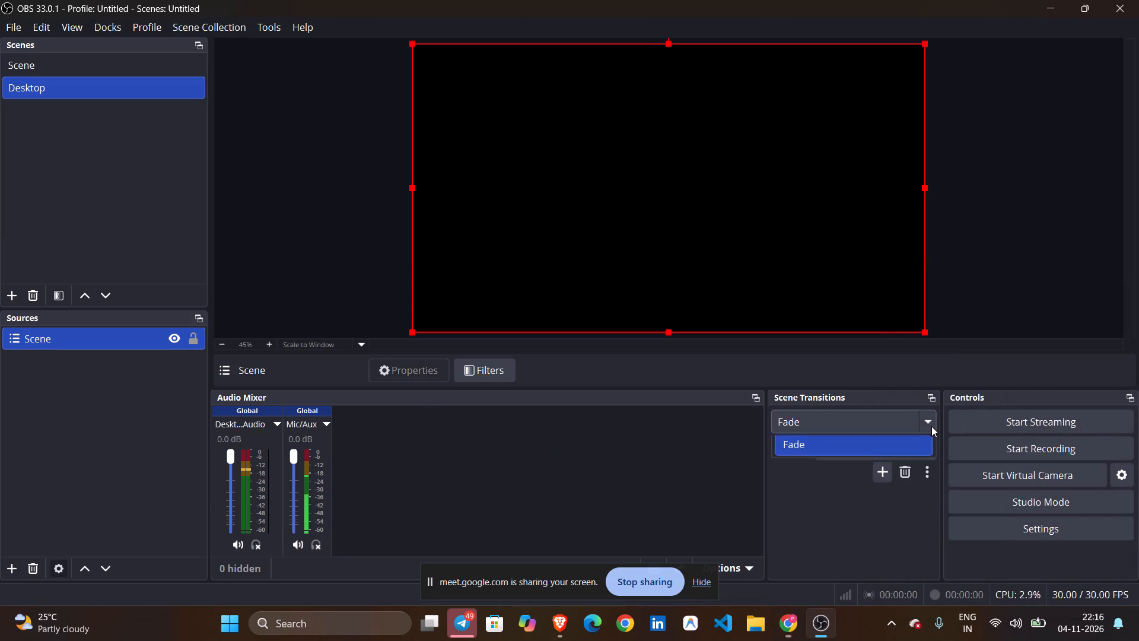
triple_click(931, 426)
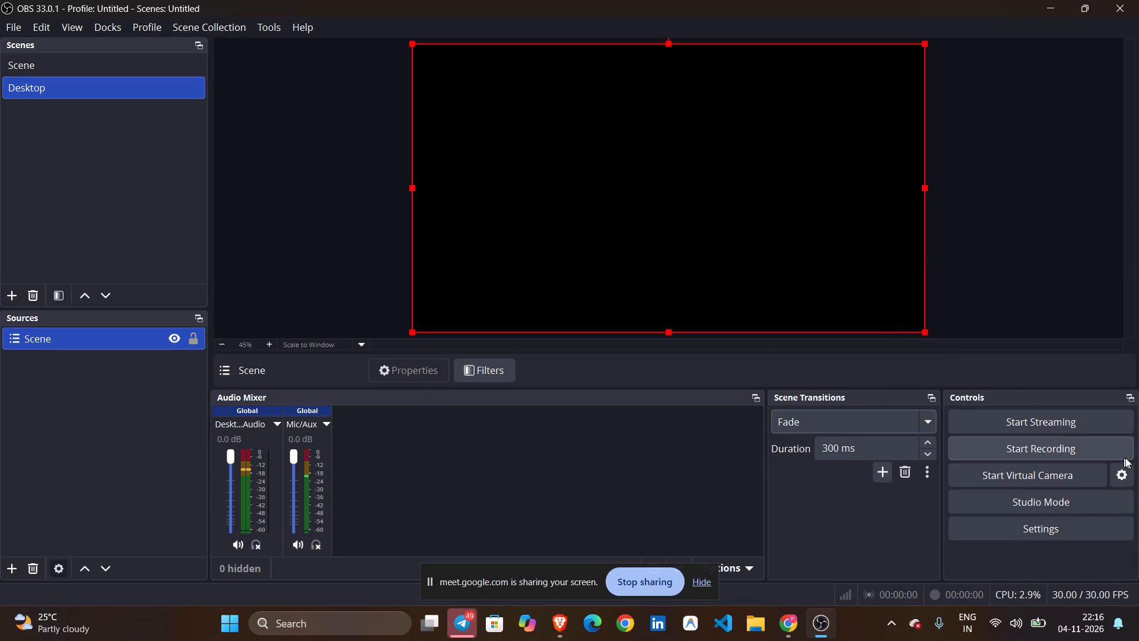
Start the virtual camera, accepting blank-screen output for the Desktop scene without any video sources.
left_click(1080, 475)
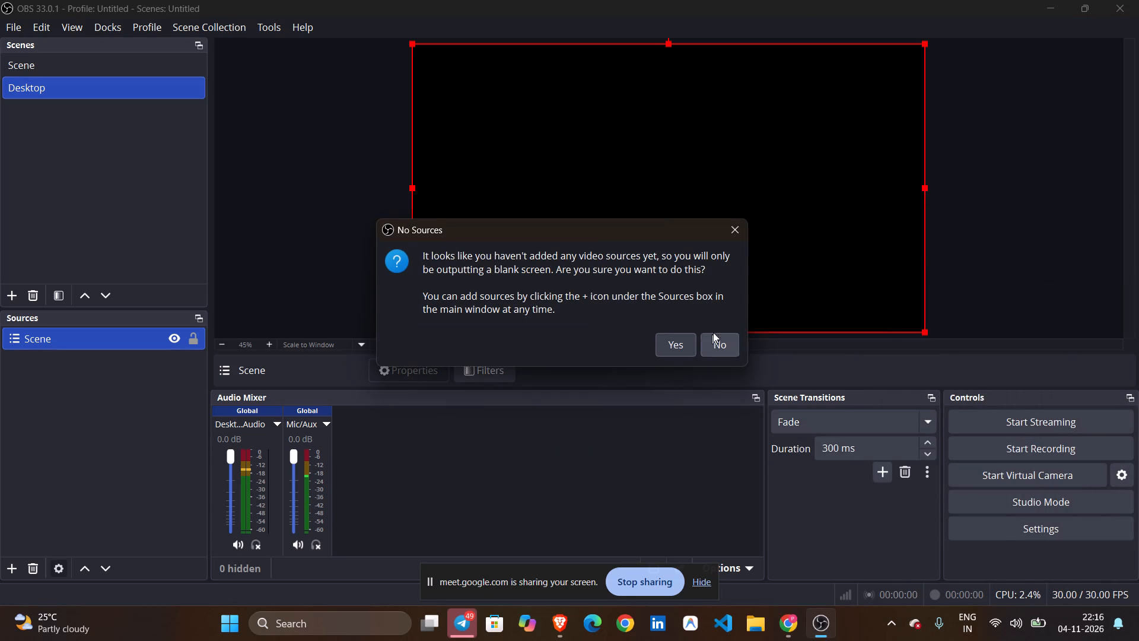
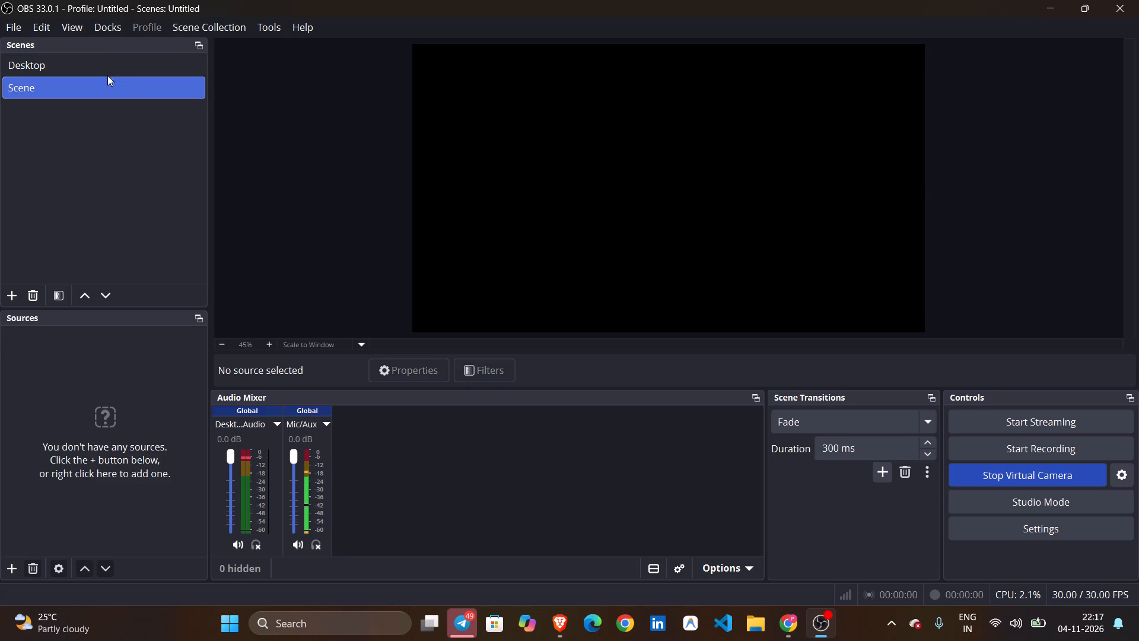
Remove the nested Scene source from the Desktop scene.
left_click(114, 67)
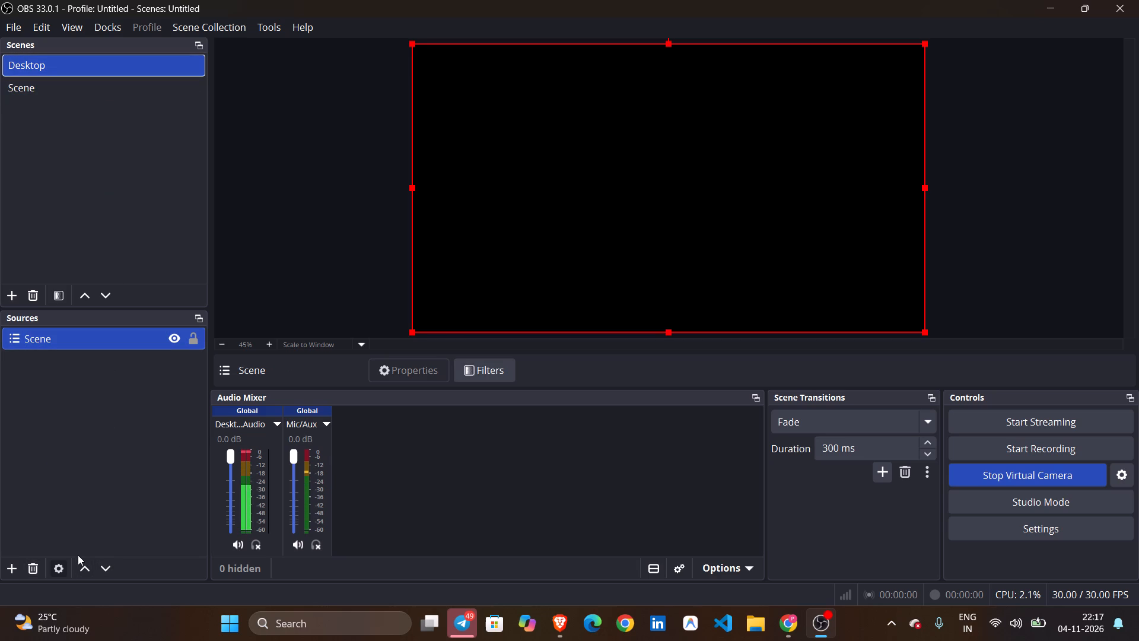
left_click(31, 566)
left_click(2, 209)
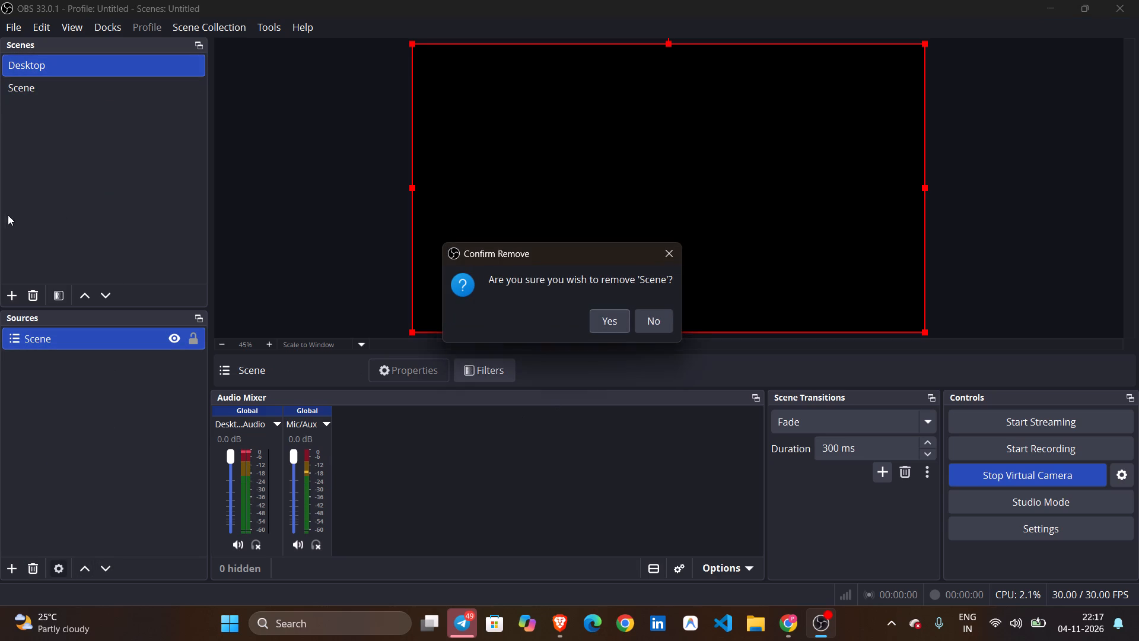
left_click(29, 287)
left_click(32, 296)
left_click(612, 327)
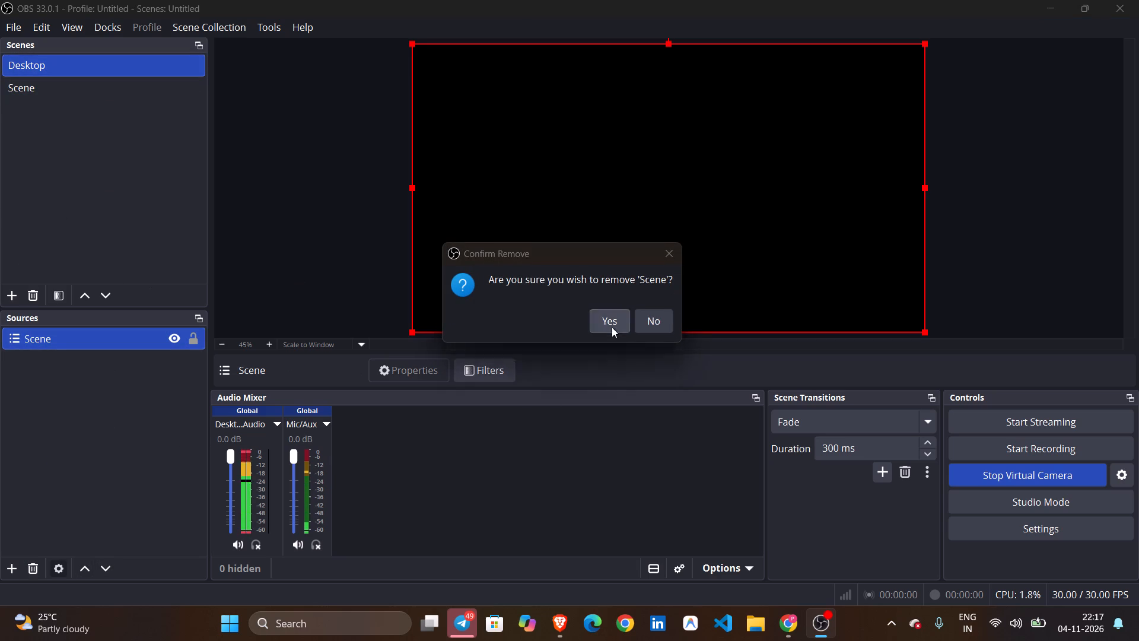
Delete the Desktop scene from the scene list.
left_click(38, 293)
left_click(624, 310)
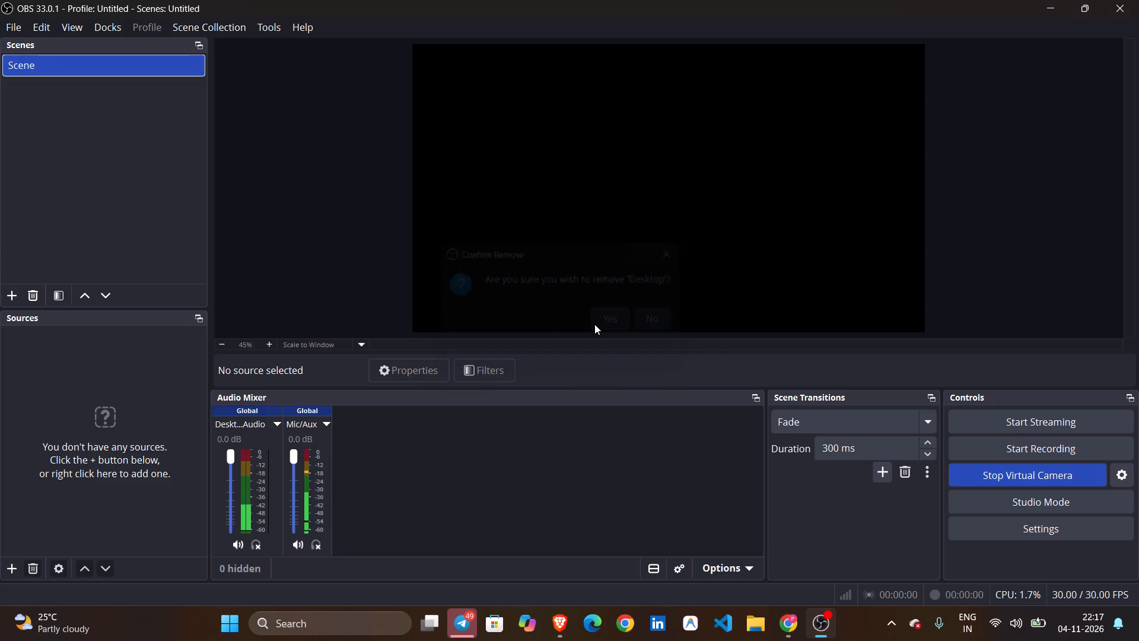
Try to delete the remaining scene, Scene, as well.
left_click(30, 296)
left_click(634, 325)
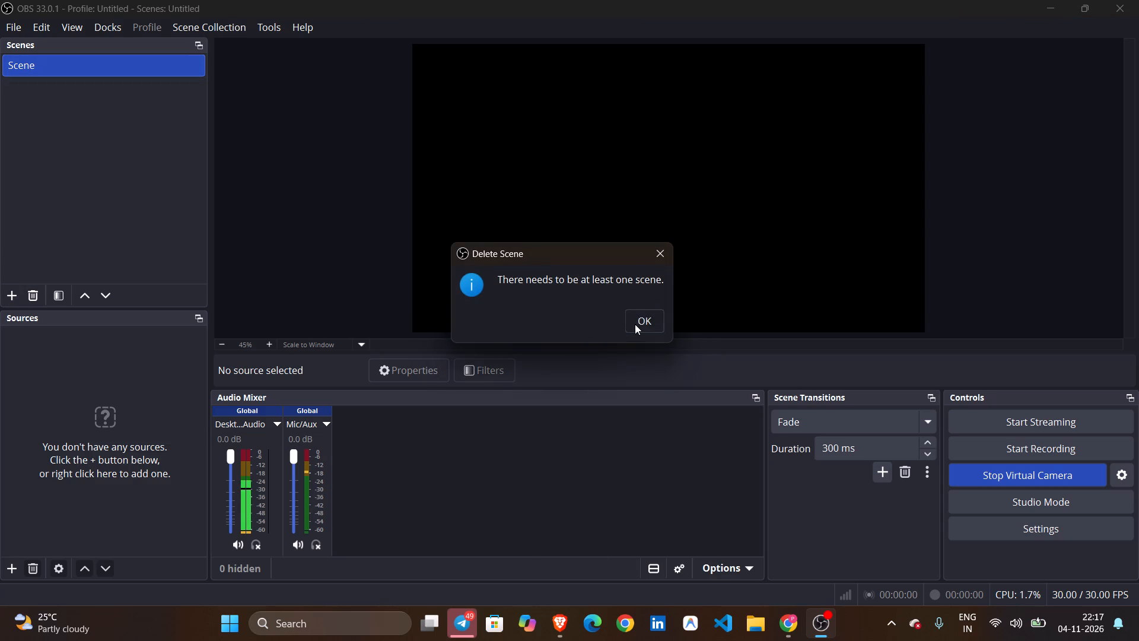
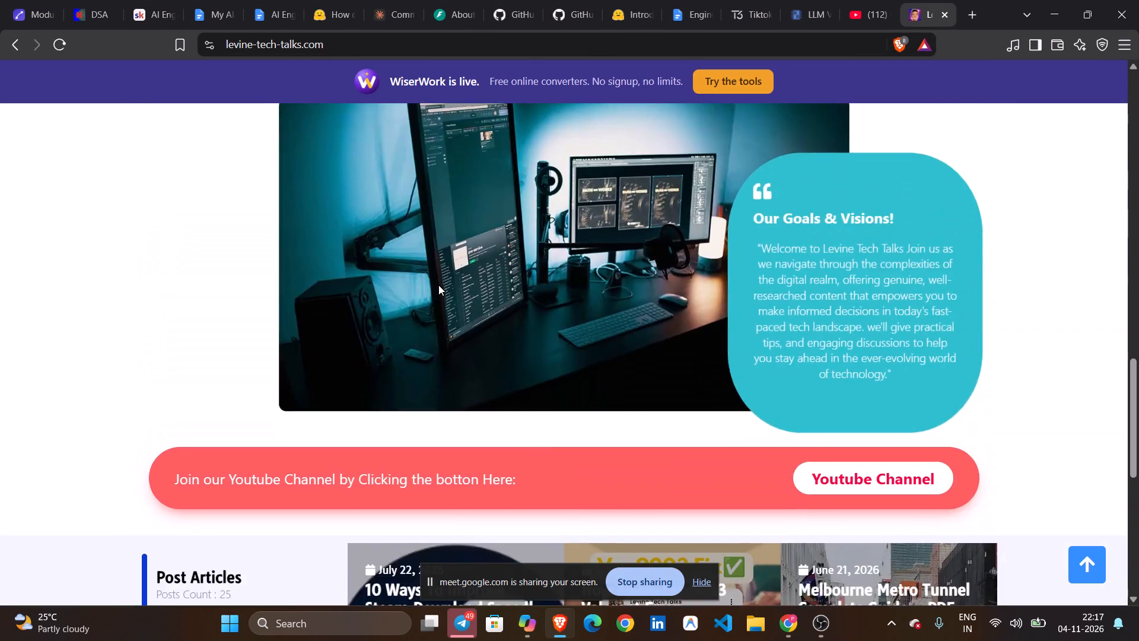
Look over the Levine Tech Talks home page in the browser, from the goals section to the latest post articles.
scroll(438, 285, "down", 11)
scroll(438, 285, "up", 6)
scroll(438, 285, "down", 6)
scroll(439, 285, "up", 3)
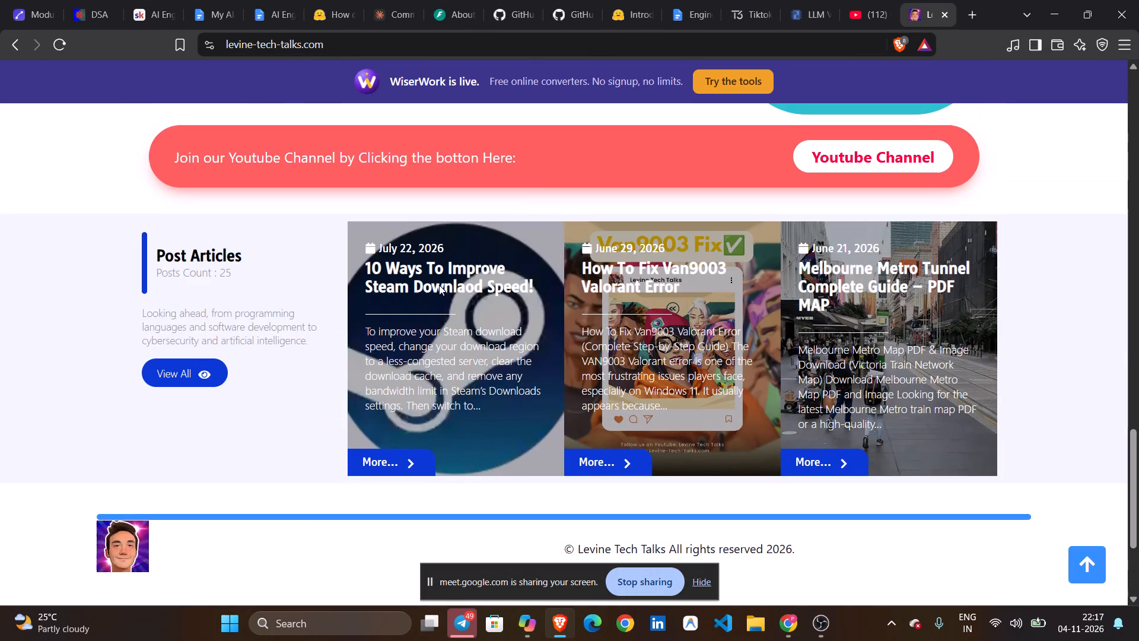
scroll(439, 285, "up", 1)
scroll(439, 285, "down", 5)
scroll(572, 443, "down", 6)
scroll(572, 443, "up", 5)
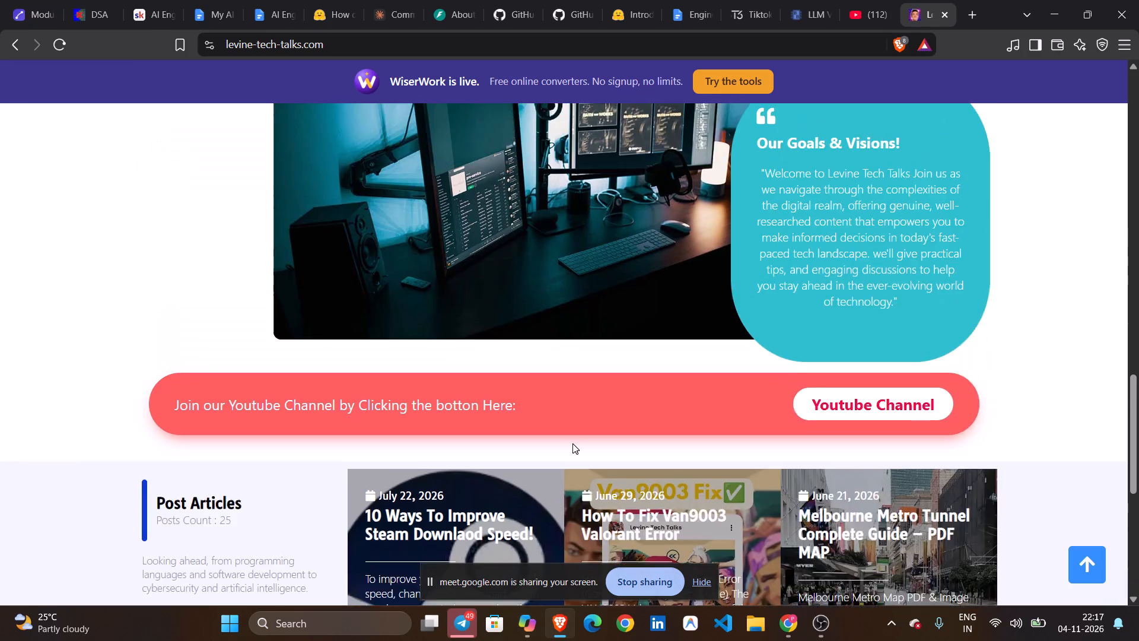
scroll(572, 443, "up", 8)
scroll(572, 443, "down", 1)
scroll(572, 443, "up", 20)
scroll(572, 443, "down", 1)
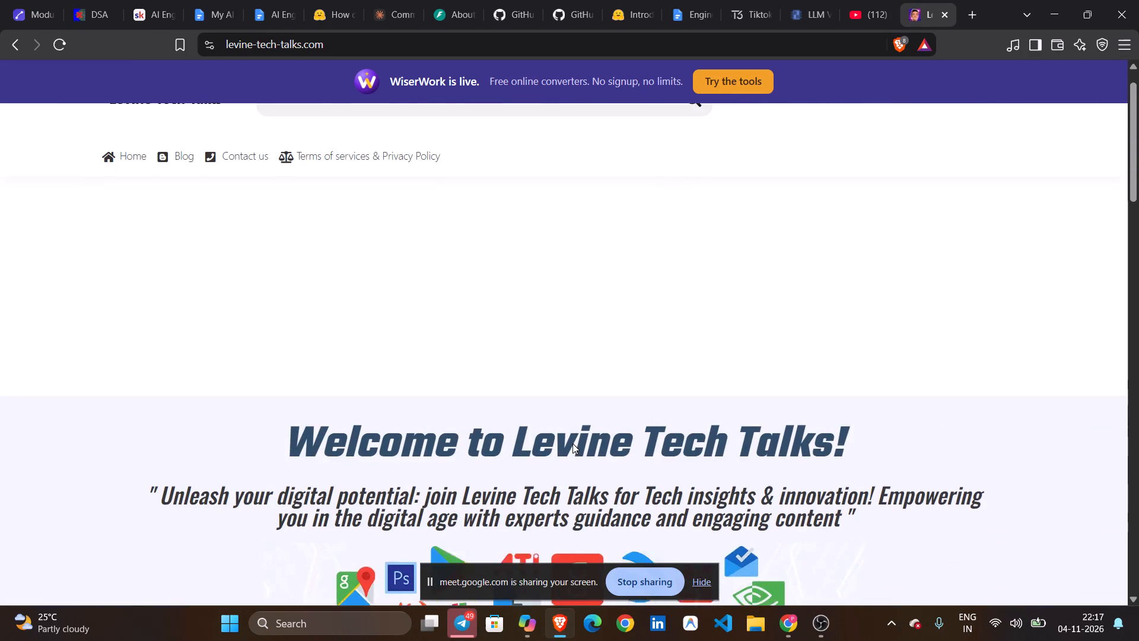
Search the Levine Tech Talks site for "video".
scroll(540, 439, "up", 3)
left_click(485, 137)
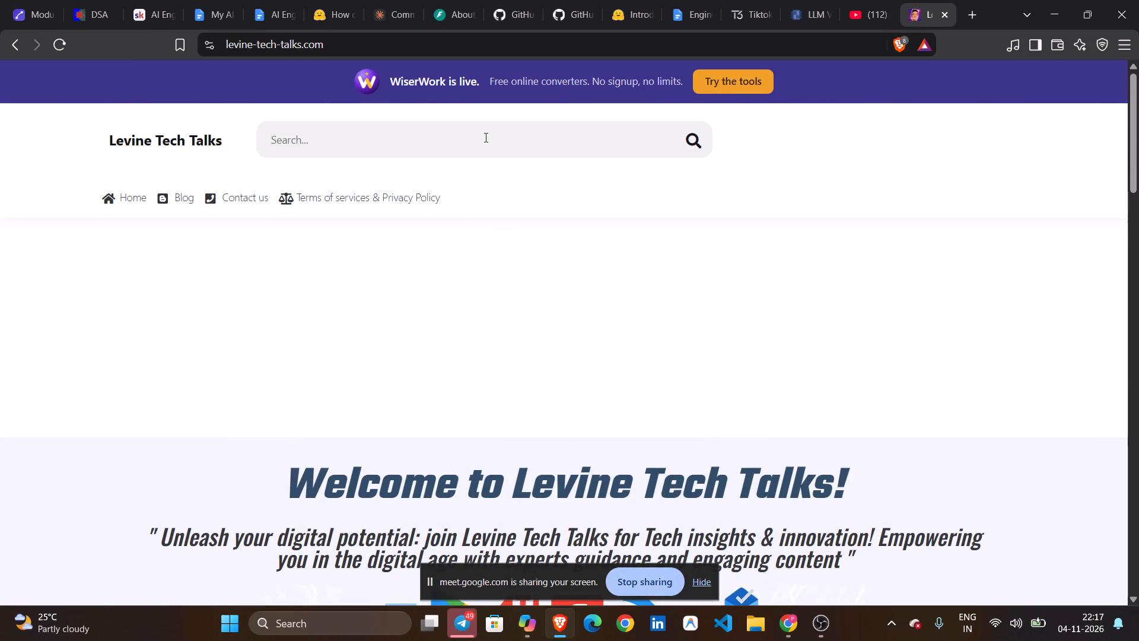
type("video")
key("Return")
Open the full list of post articles from the Post Articles section near the end of the home page.
scroll(415, 158, "down", 3)
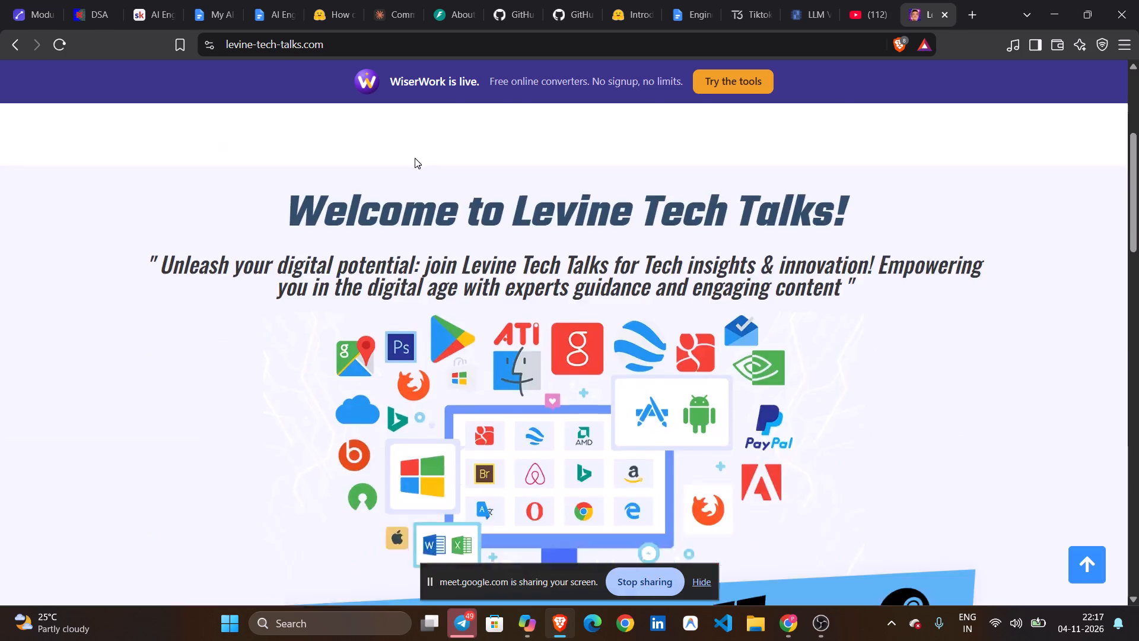
scroll(415, 158, "down", 5)
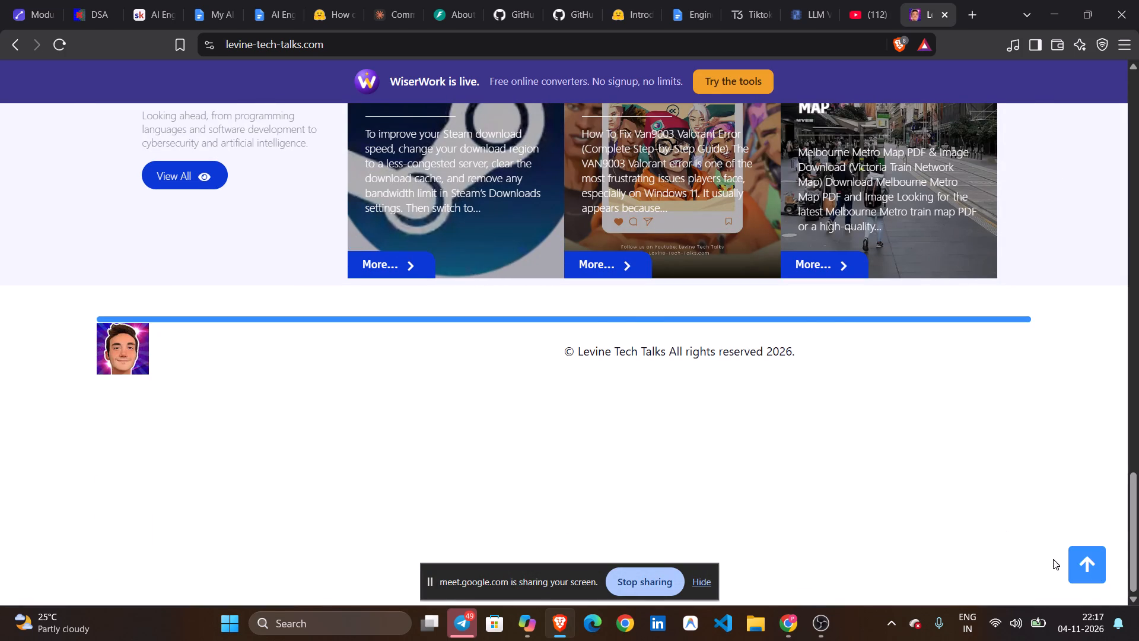
scroll(859, 397, "up", 1)
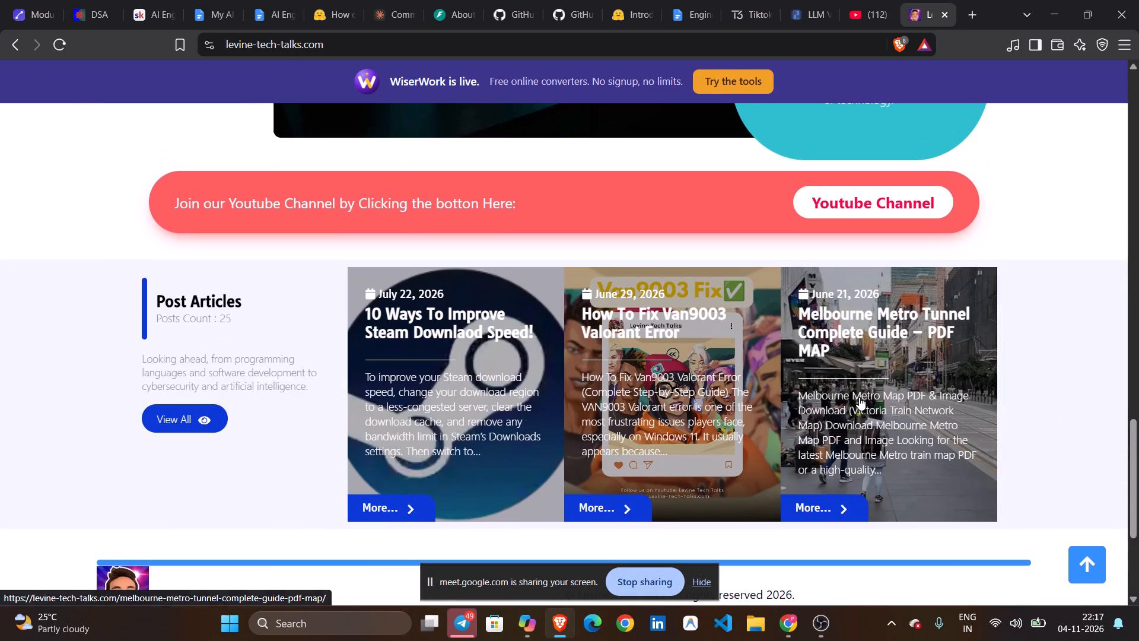
scroll(859, 397, "up", 1)
left_click(191, 419)
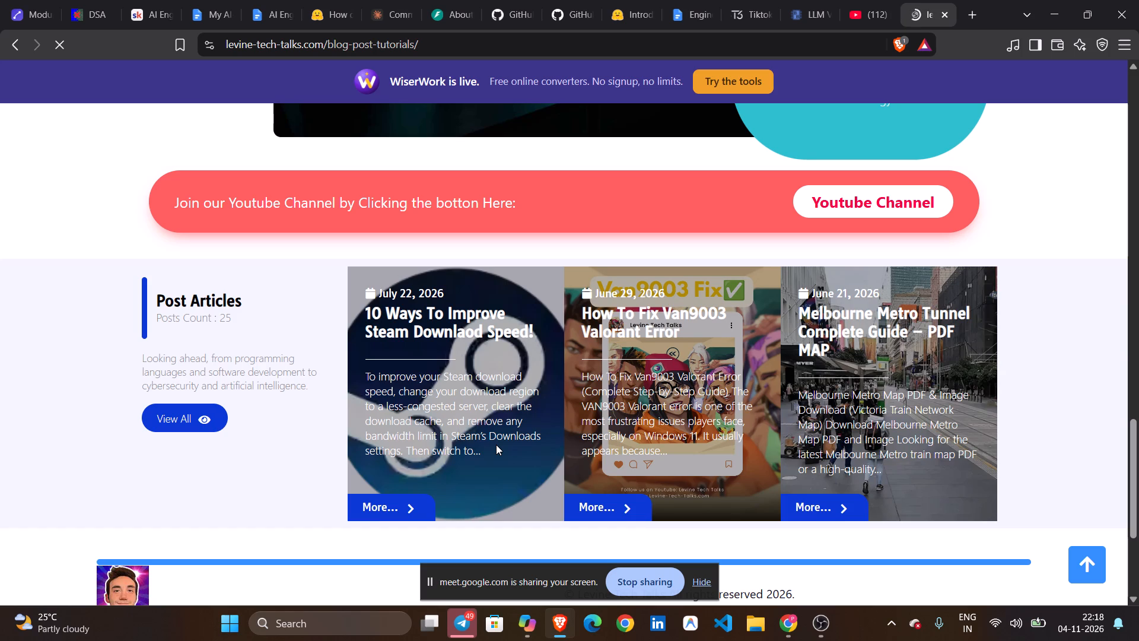
Look through the first page of the Blog Post Tutorials list for relevant articles.
scroll(496, 445, "down", 2)
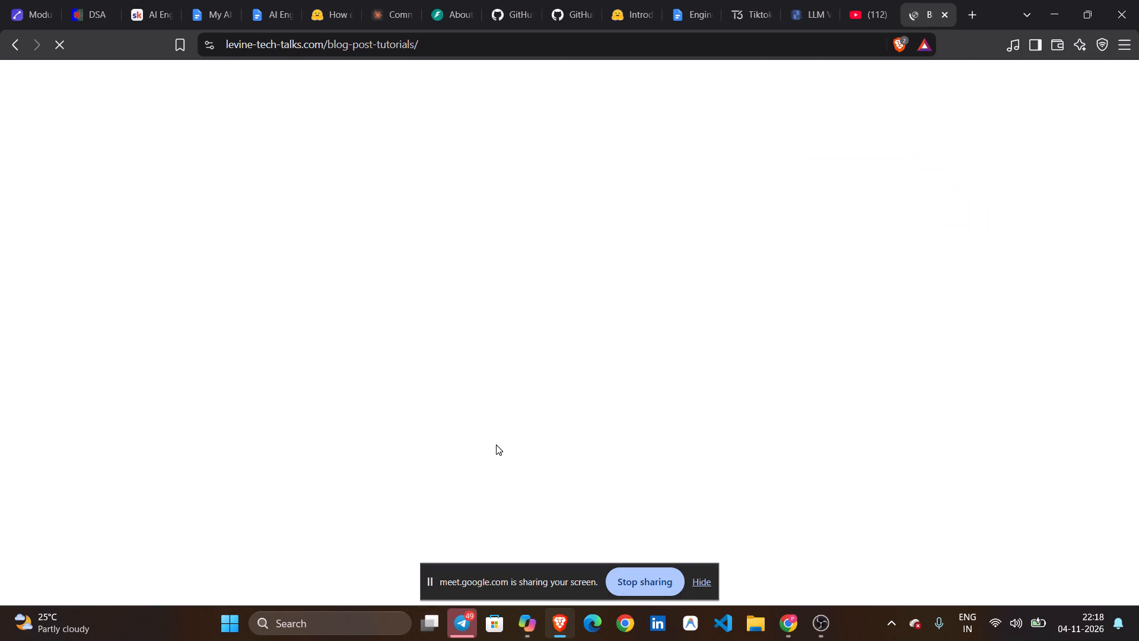
scroll(496, 445, "down", 9)
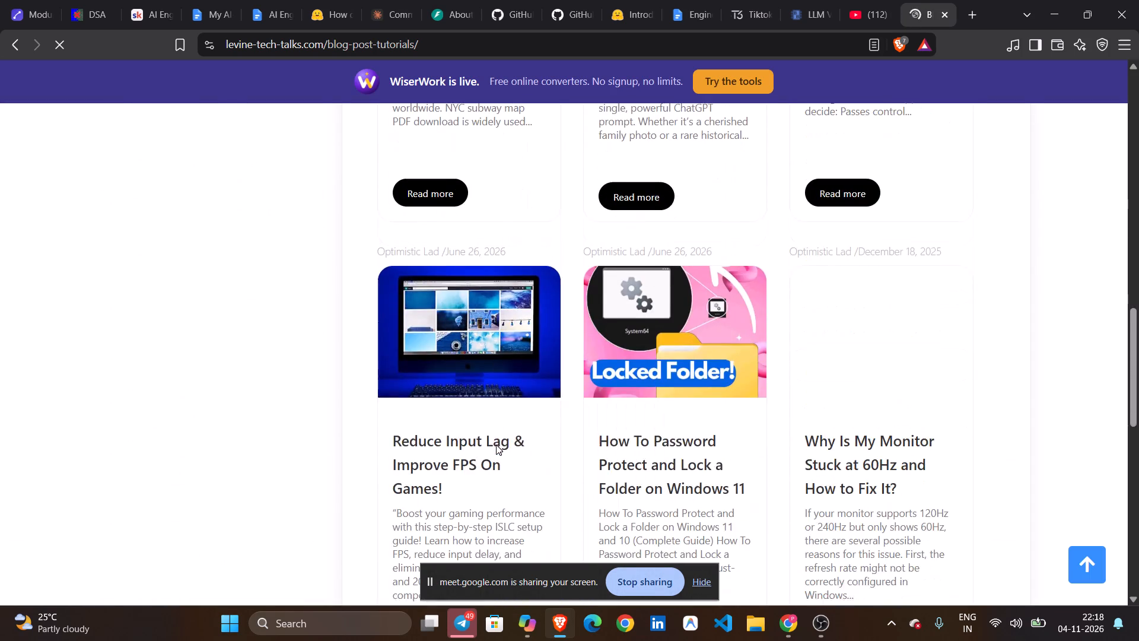
scroll(496, 445, "down", 10)
scroll(496, 445, "up", 1)
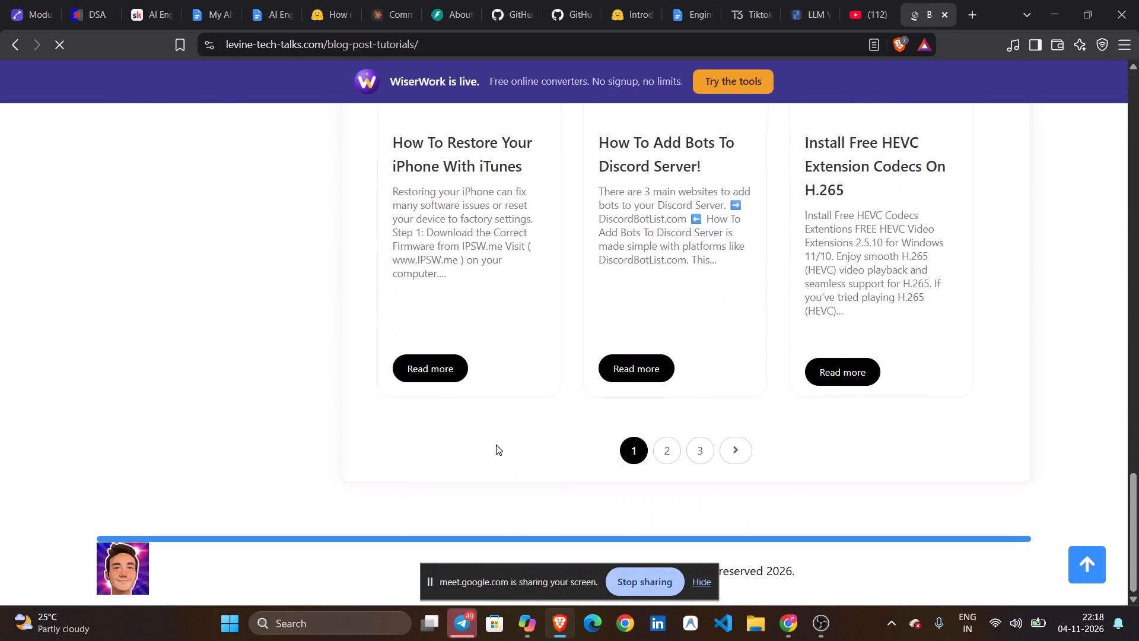
scroll(496, 445, "up", 8)
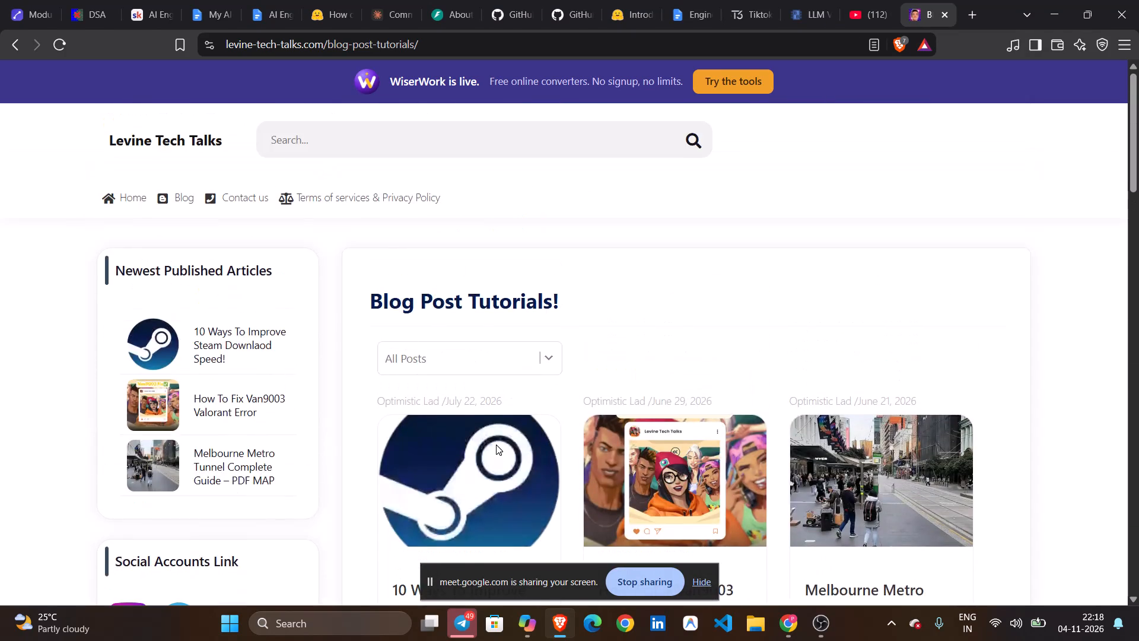
scroll(496, 445, "up", 5)
scroll(496, 445, "down", 1)
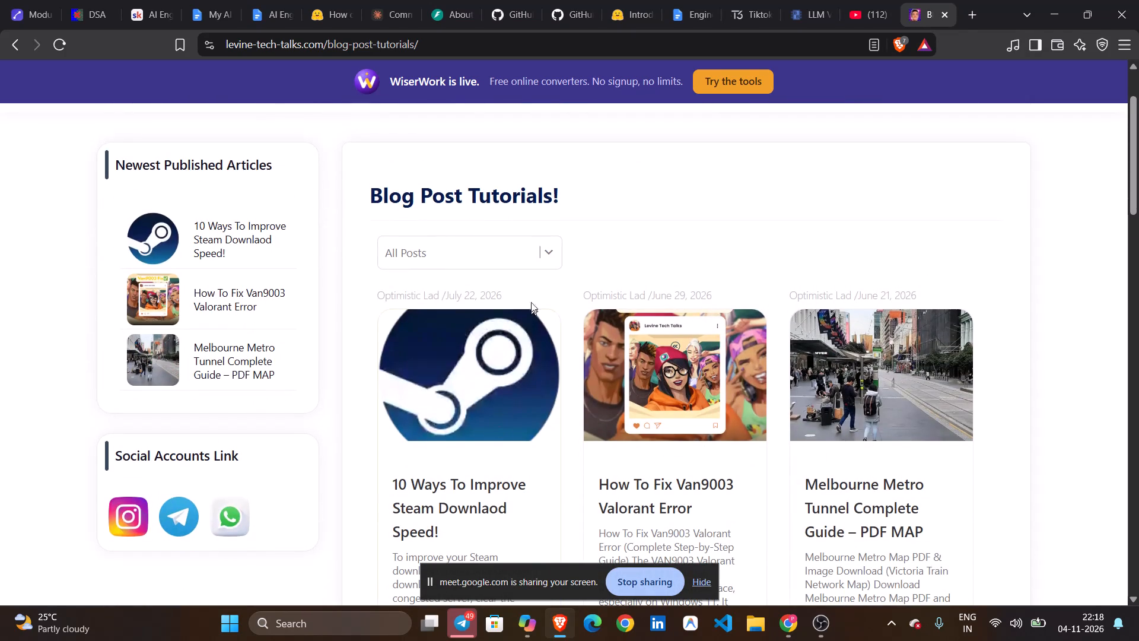
Filter the blog posts to the Tech Tutorials category.
left_click(545, 258)
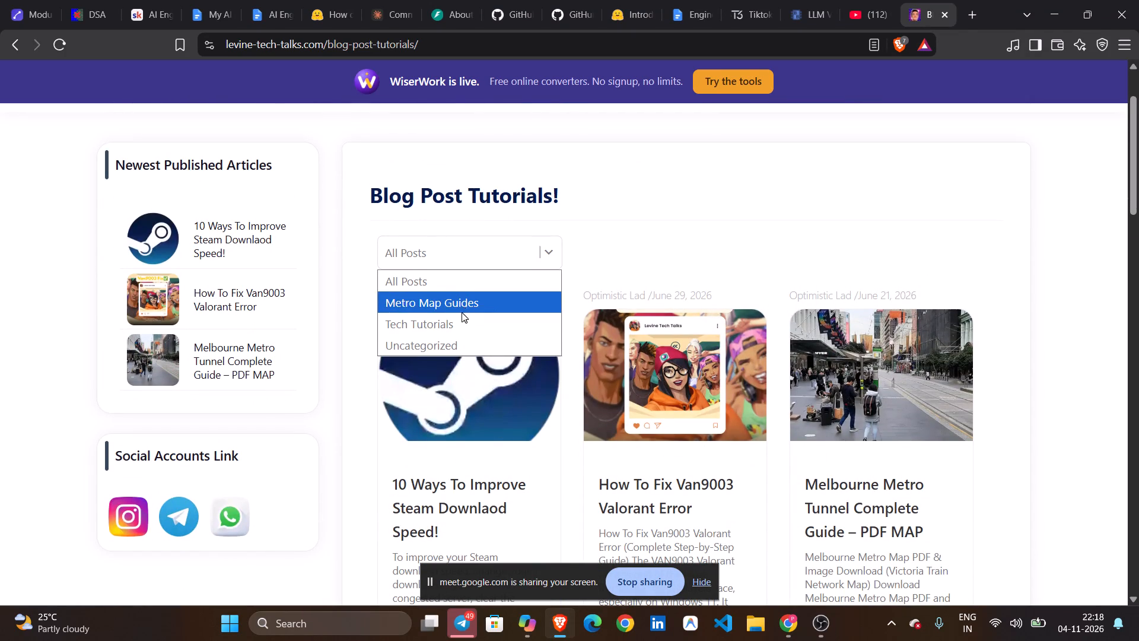
left_click(449, 323)
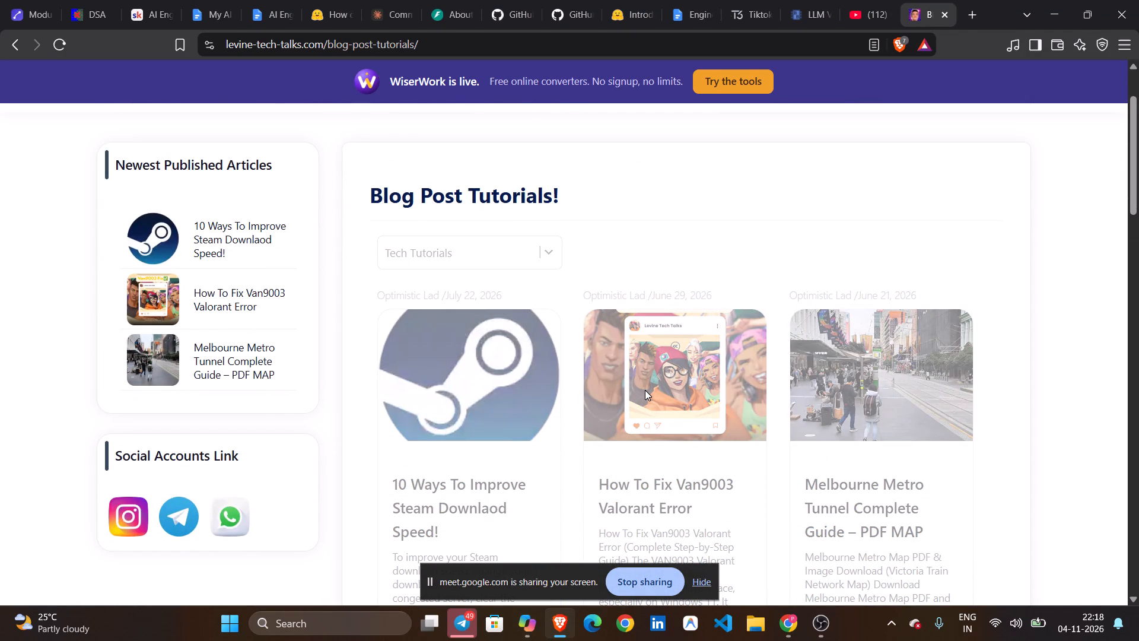
Look through the articles in the Tech Tutorials category.
scroll(645, 392, "down", 2)
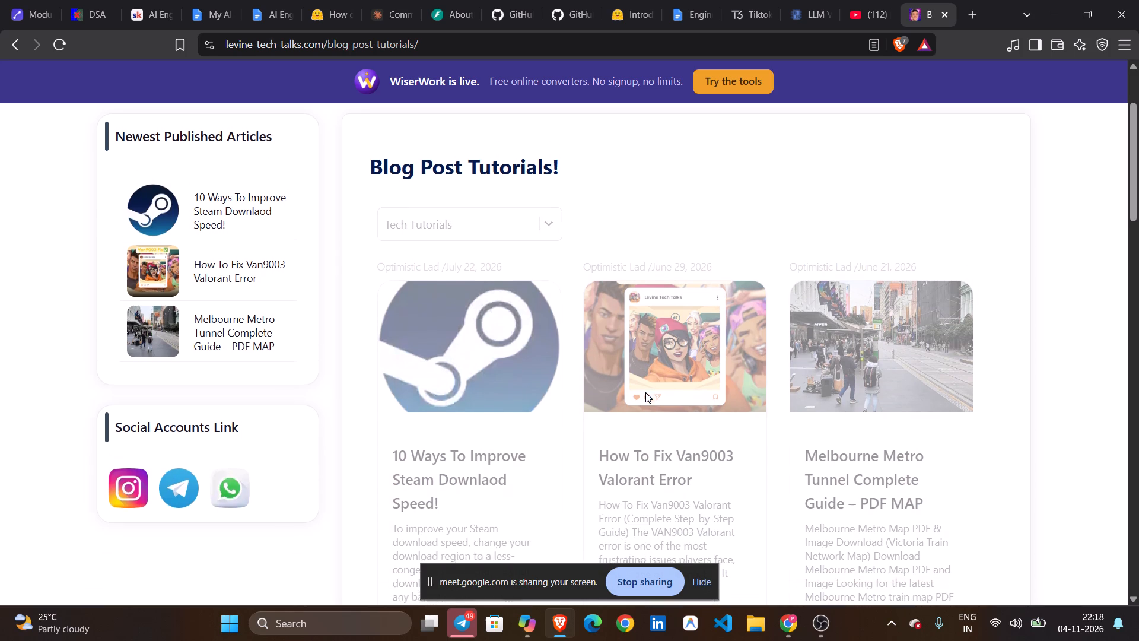
scroll(645, 392, "down", 10)
scroll(645, 392, "up", 3)
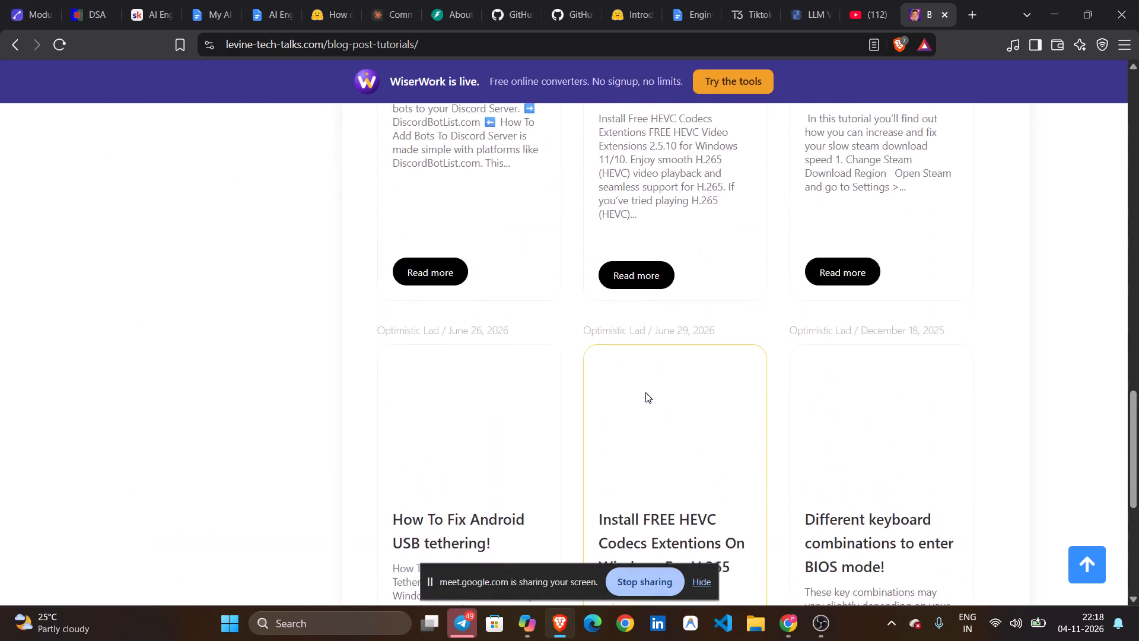
scroll(645, 392, "up", 8)
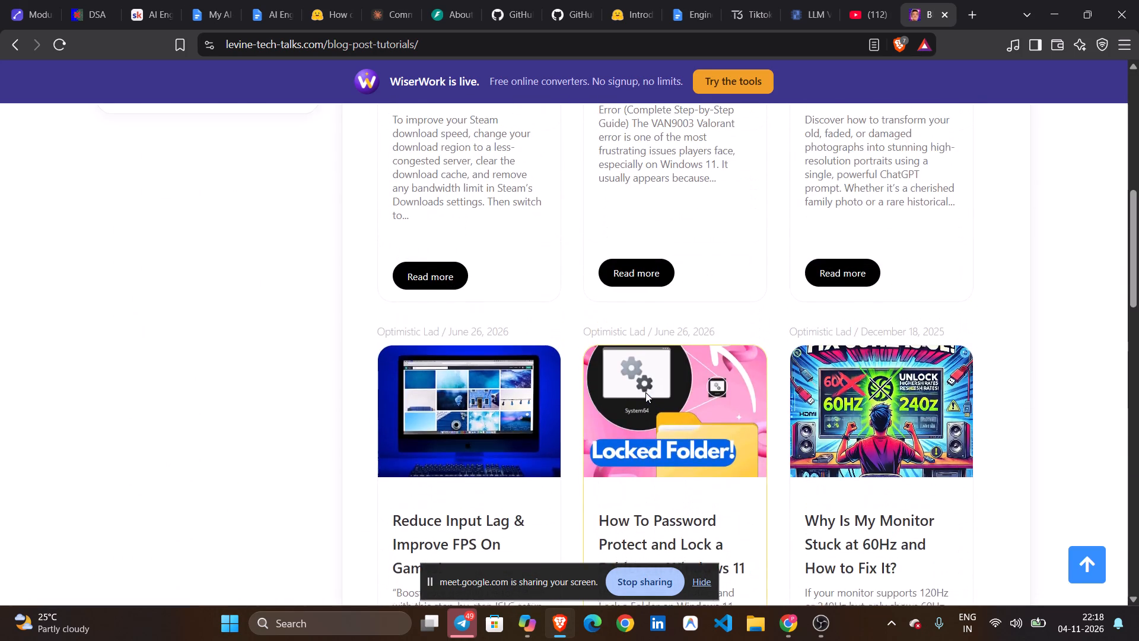
scroll(645, 392, "up", 1)
scroll(645, 392, "down", 6)
scroll(645, 392, "up", 1)
scroll(645, 392, "down", 1)
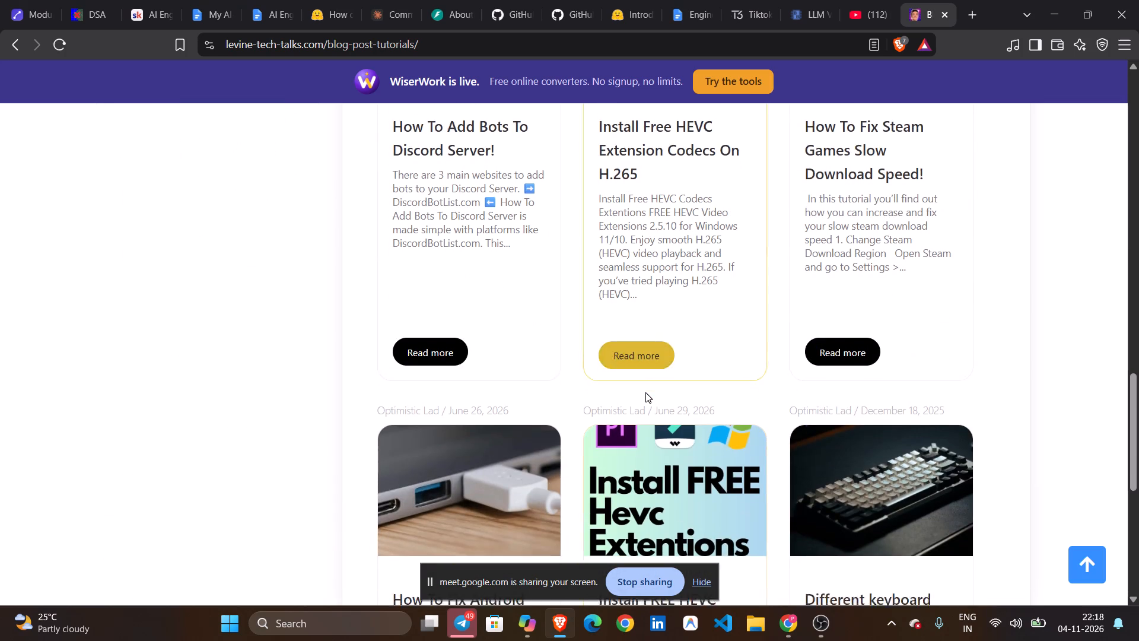
scroll(645, 392, "down", 2)
scroll(645, 392, "up", 3)
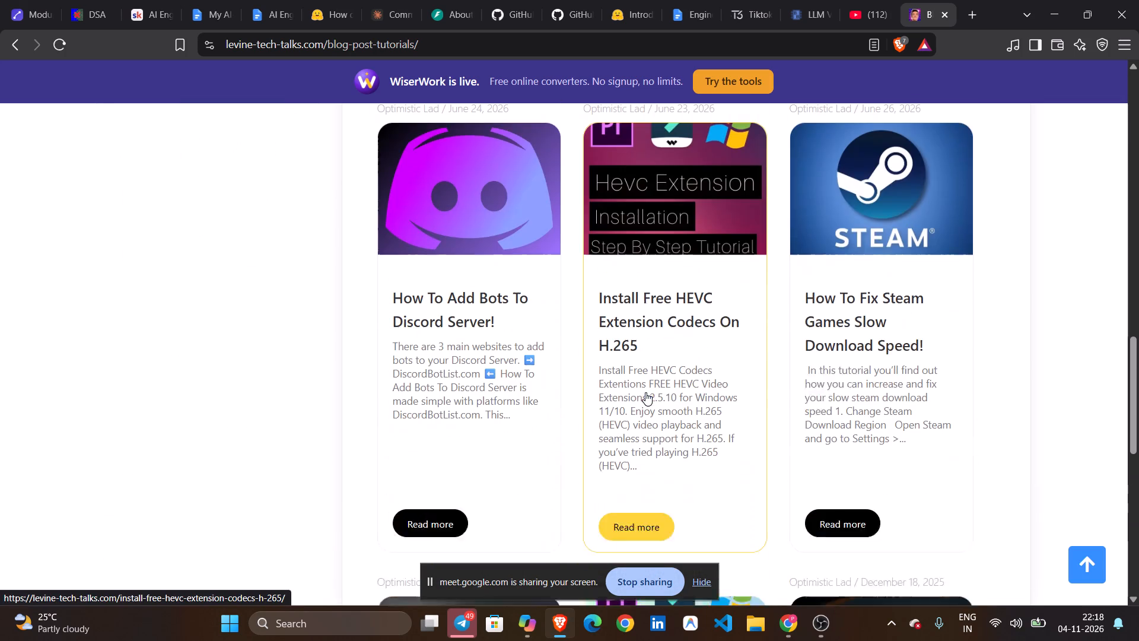
scroll(645, 392, "up", 1)
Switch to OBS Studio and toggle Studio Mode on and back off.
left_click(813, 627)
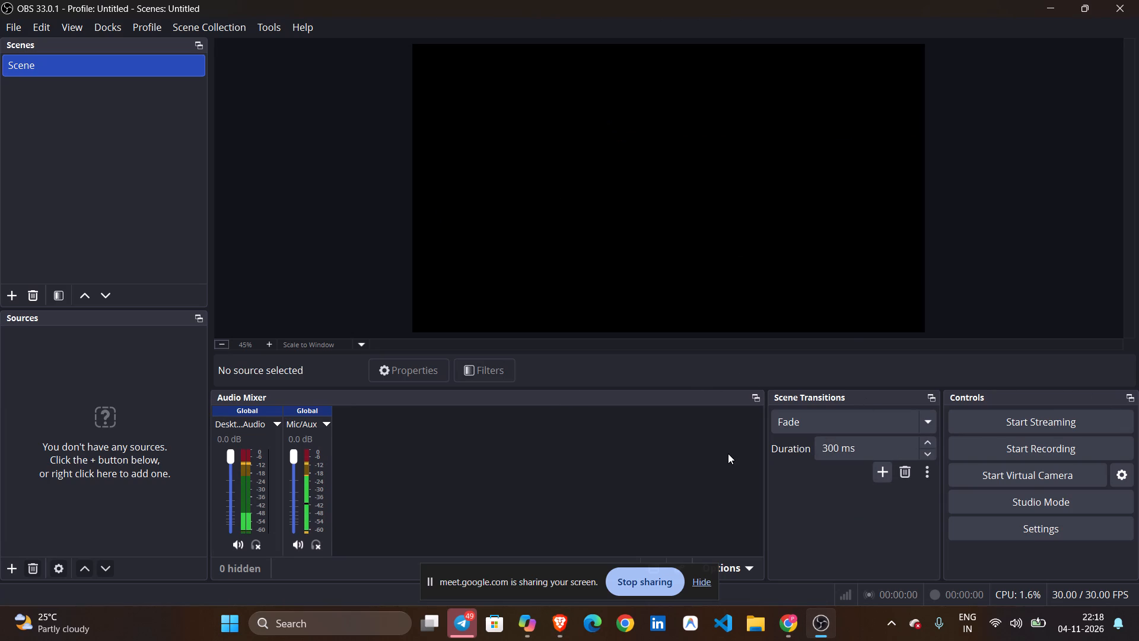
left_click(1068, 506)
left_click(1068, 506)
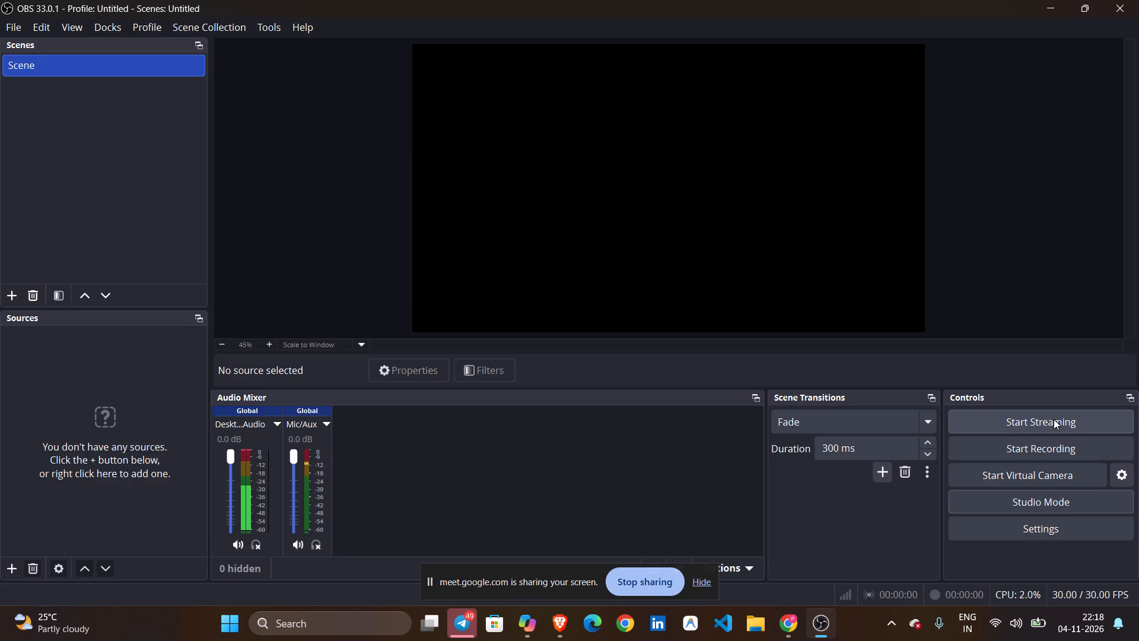
Record a few seconds of the empty scene without any video sources, and stop the recording.
left_click(1054, 448)
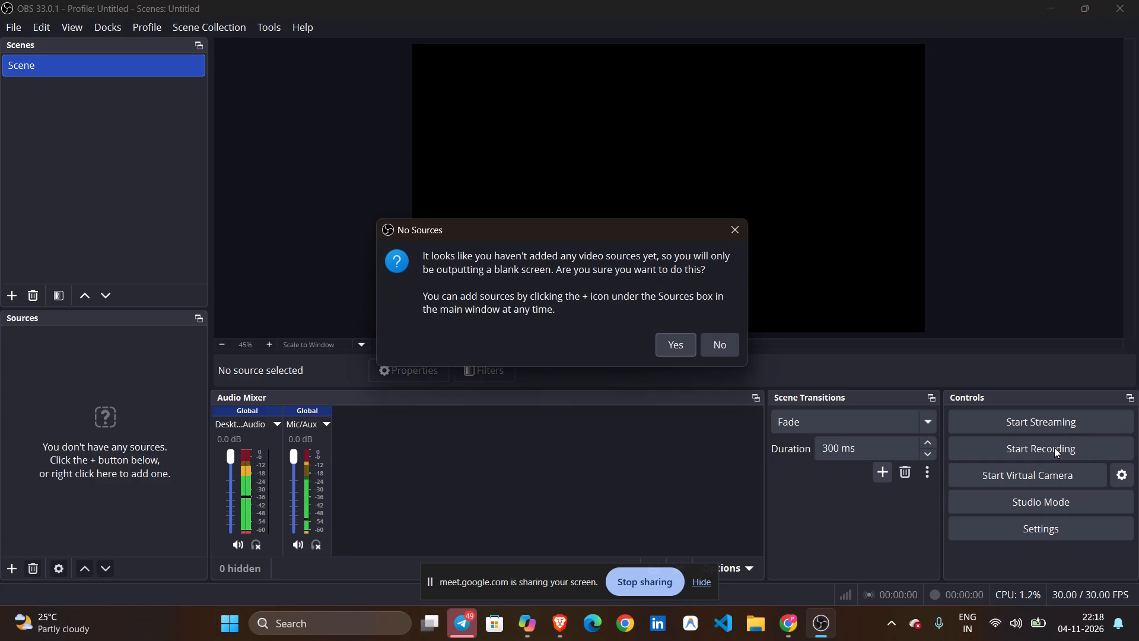
left_click(671, 348)
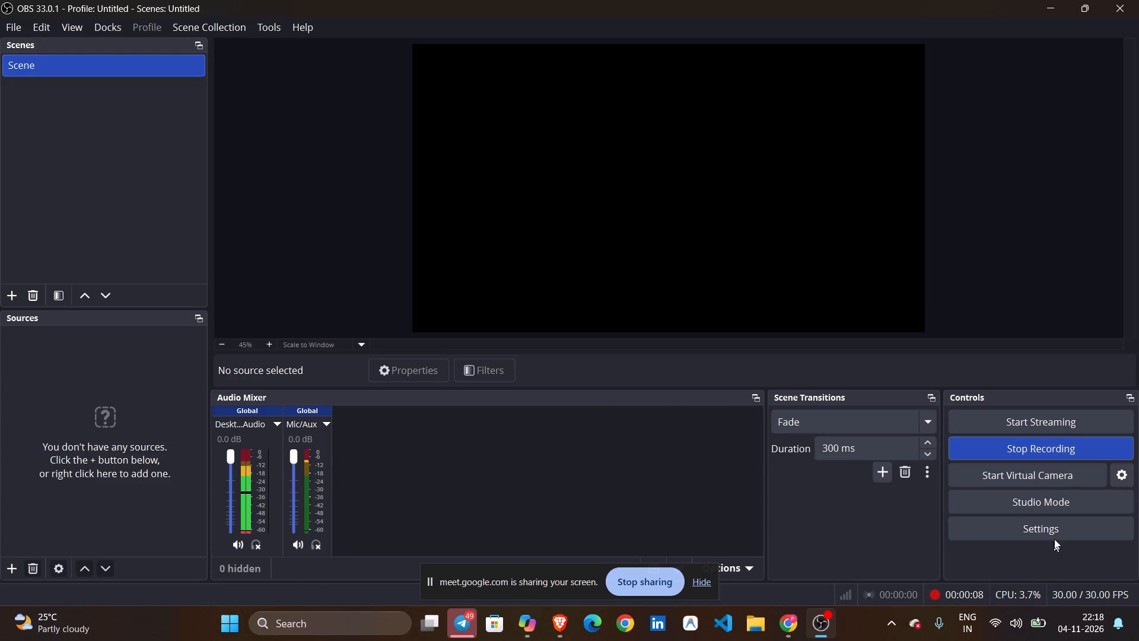
left_click(1042, 450)
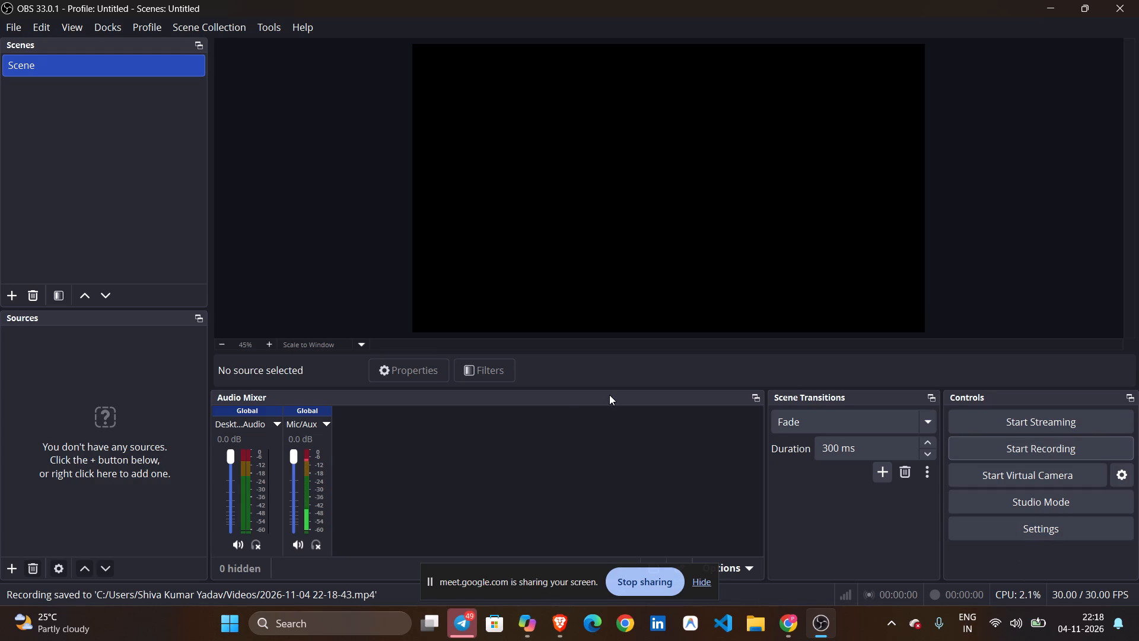
left_click(128, 72)
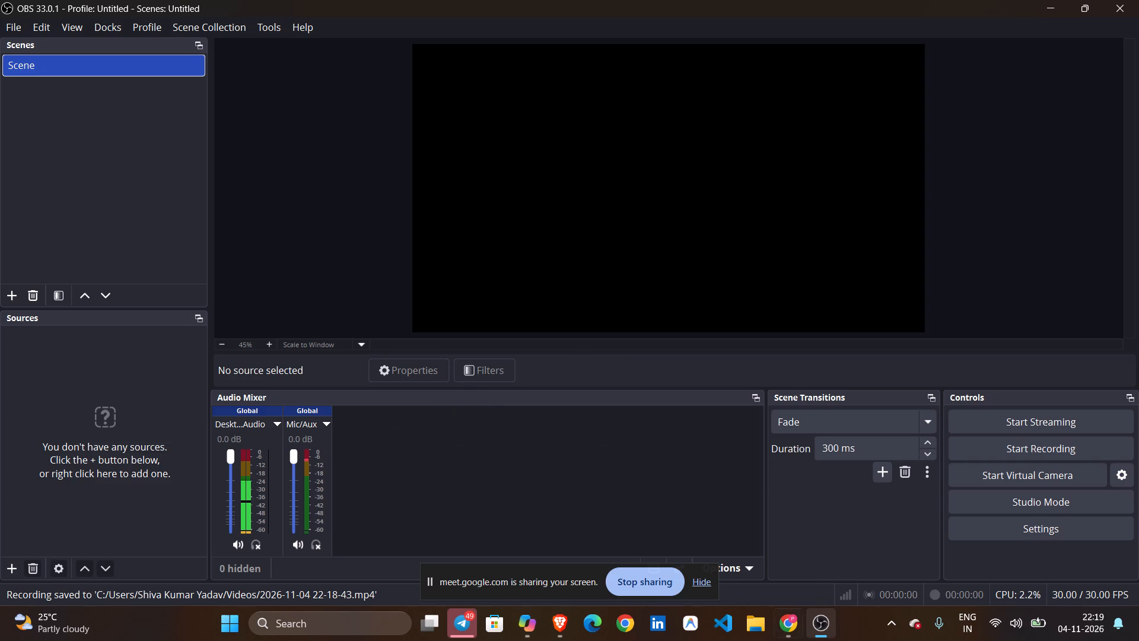
Check the obs-studio folder under Program Files on Local Disk (C:), including its data subfolder, in File Explorer, and close the window.
left_click(755, 621)
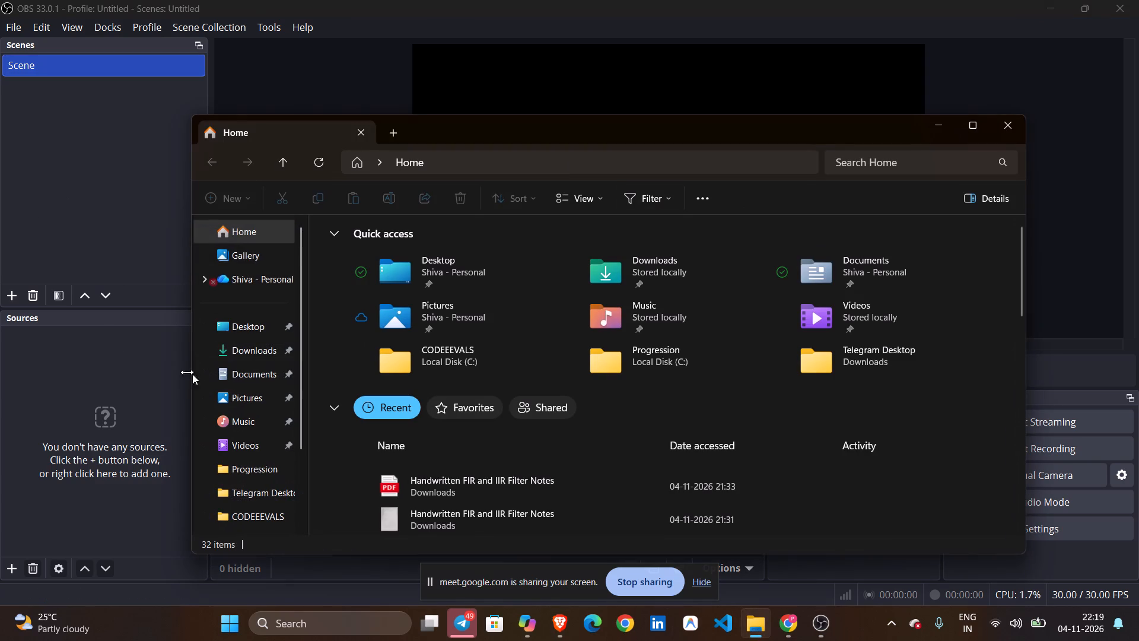
scroll(243, 398, "down", 3)
left_click(237, 434)
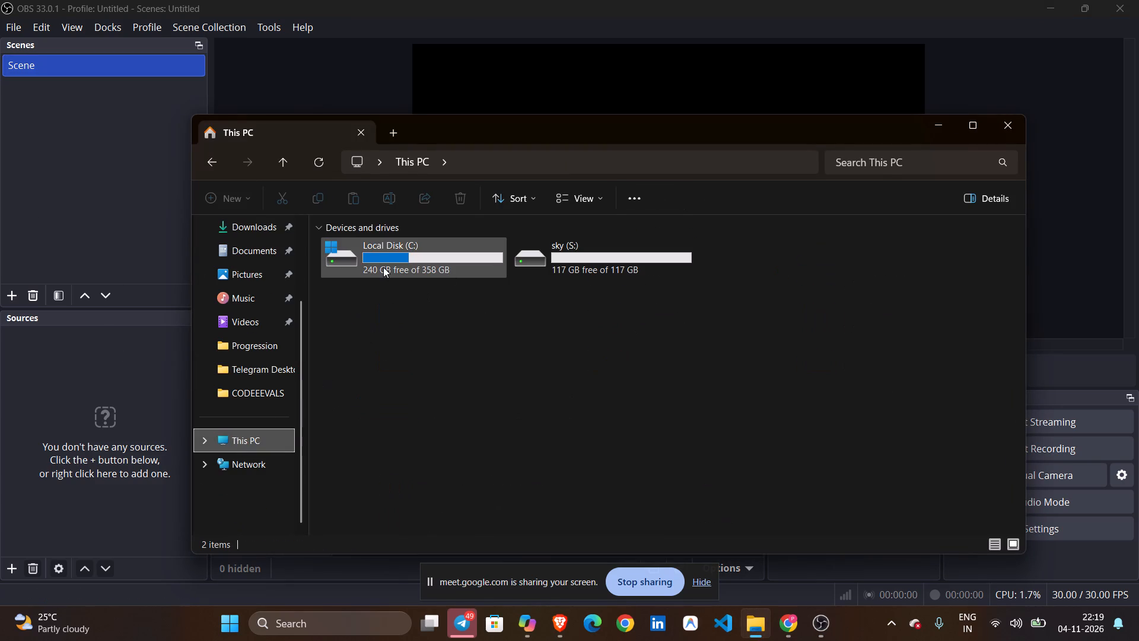
double_click(383, 267)
double_click(347, 327)
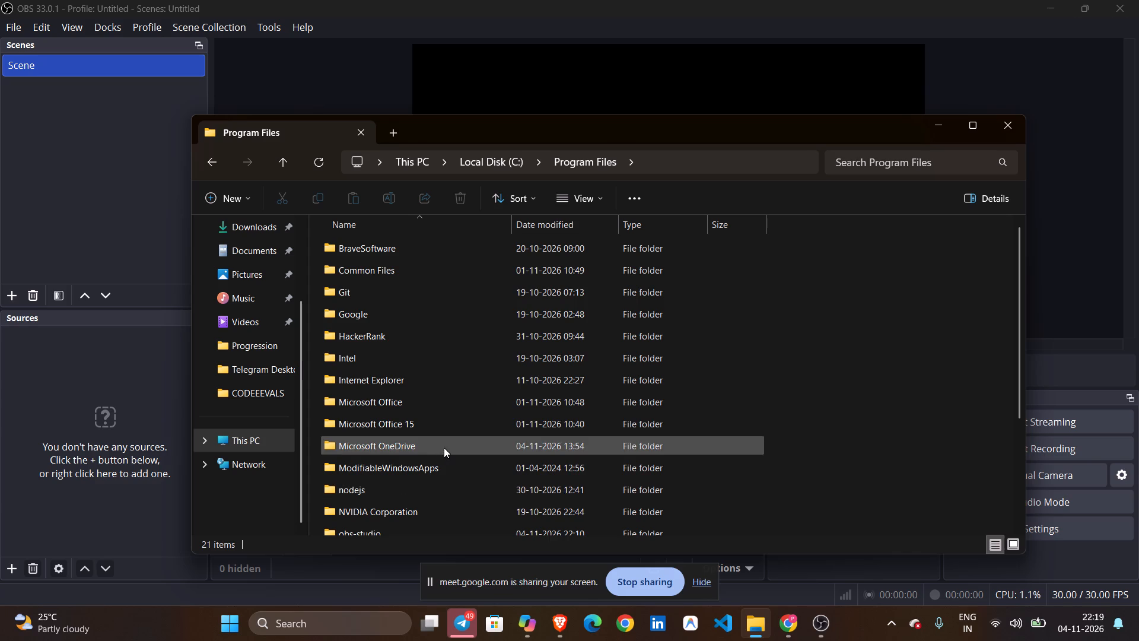
scroll(444, 448, "down", 2)
double_click(397, 417)
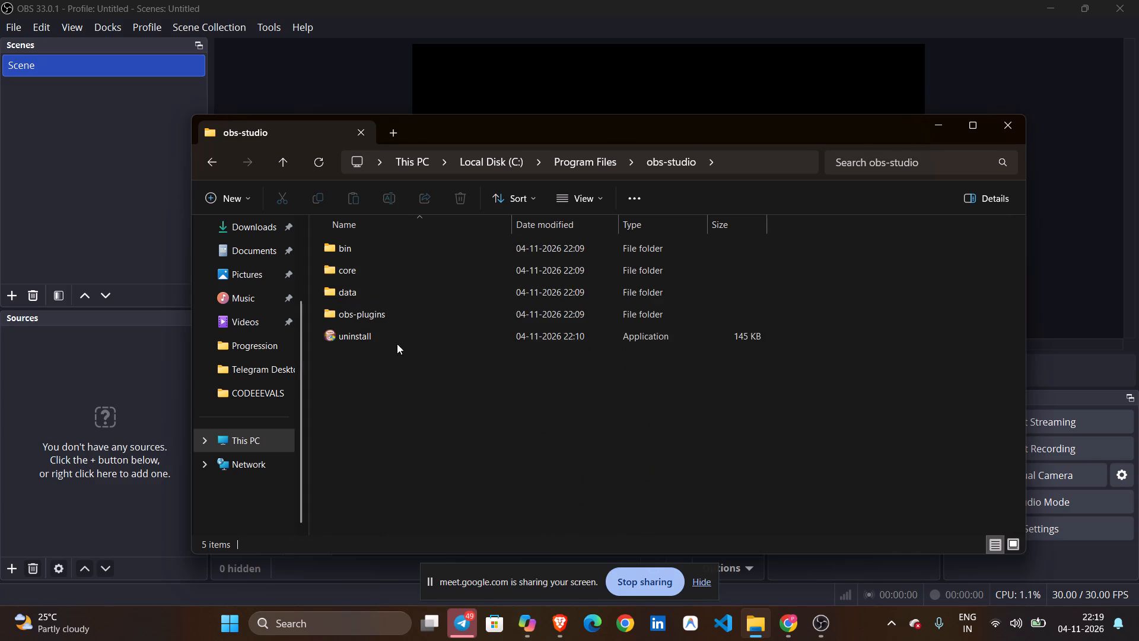
double_click(389, 296)
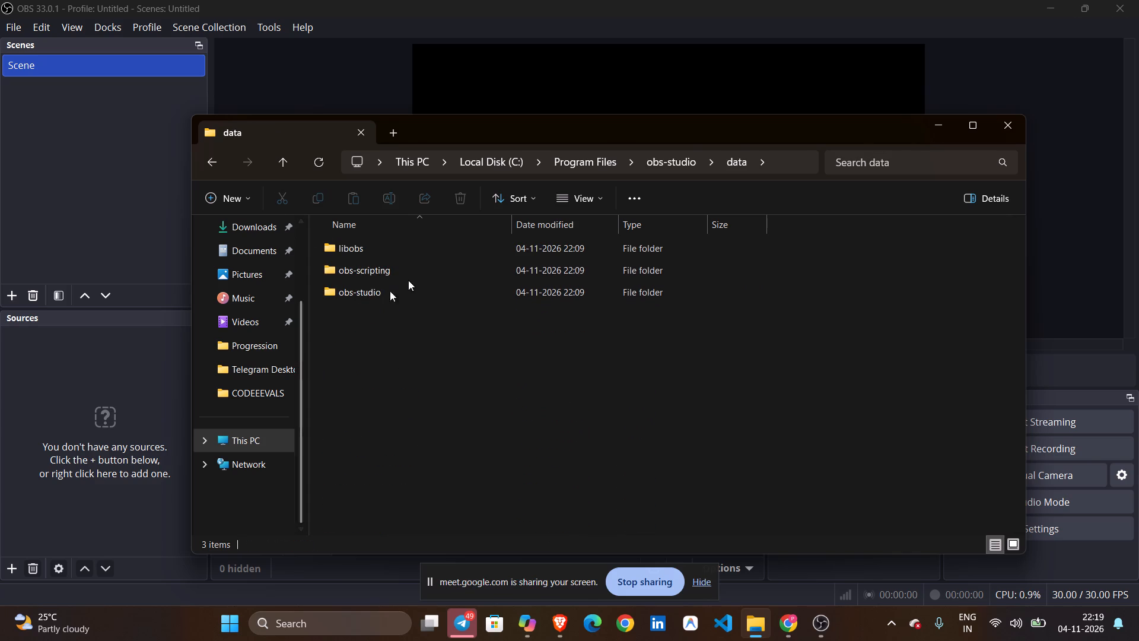
left_click(285, 166)
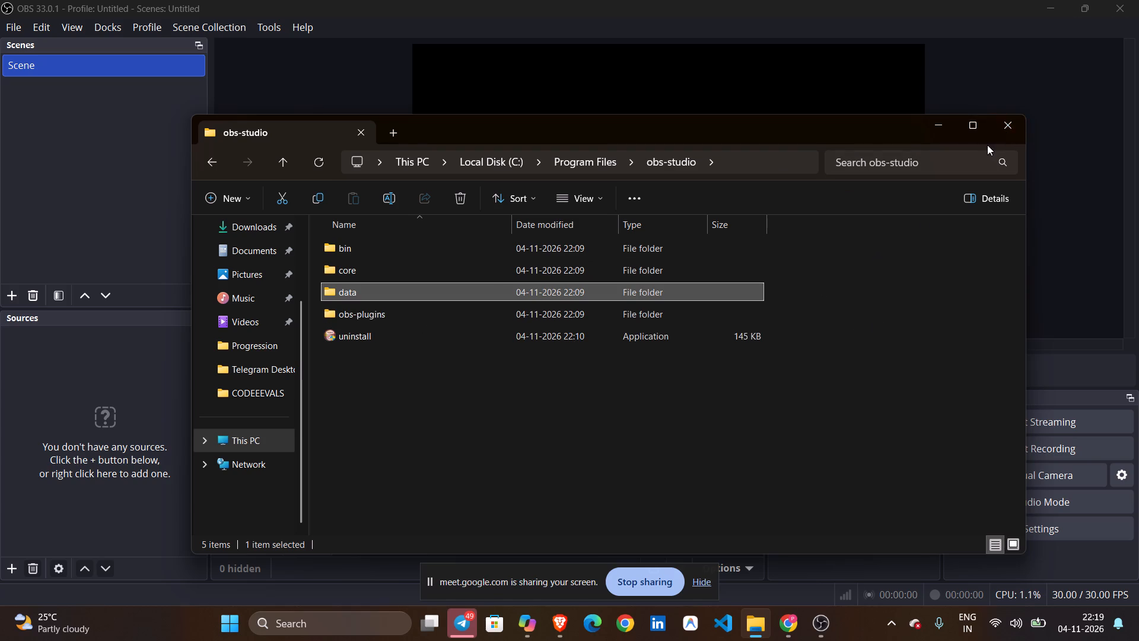
left_click(1025, 124)
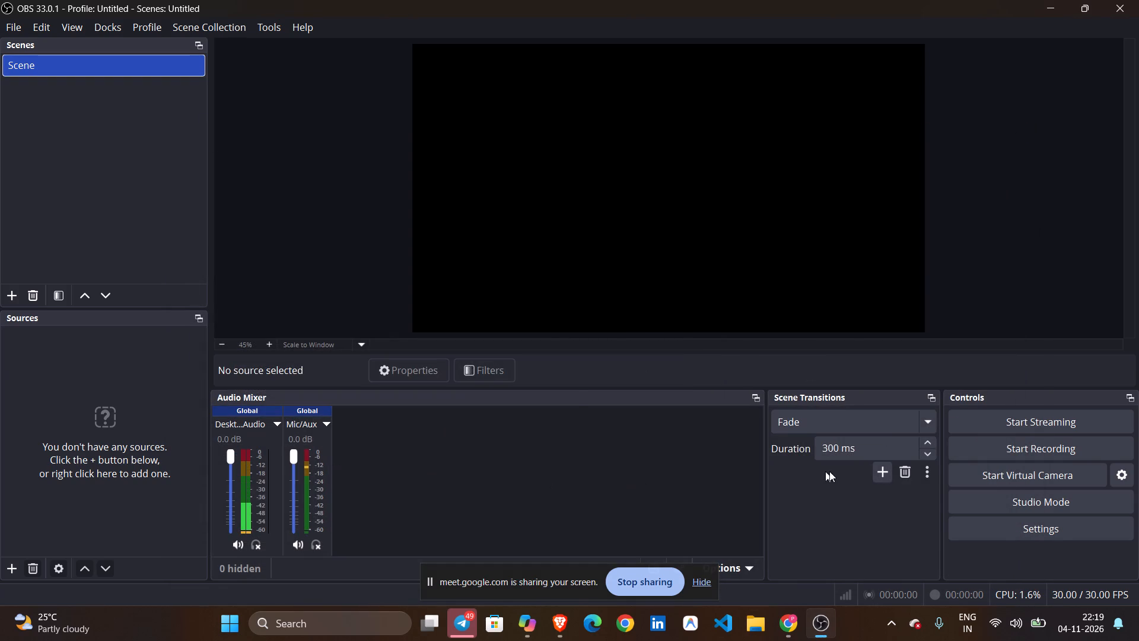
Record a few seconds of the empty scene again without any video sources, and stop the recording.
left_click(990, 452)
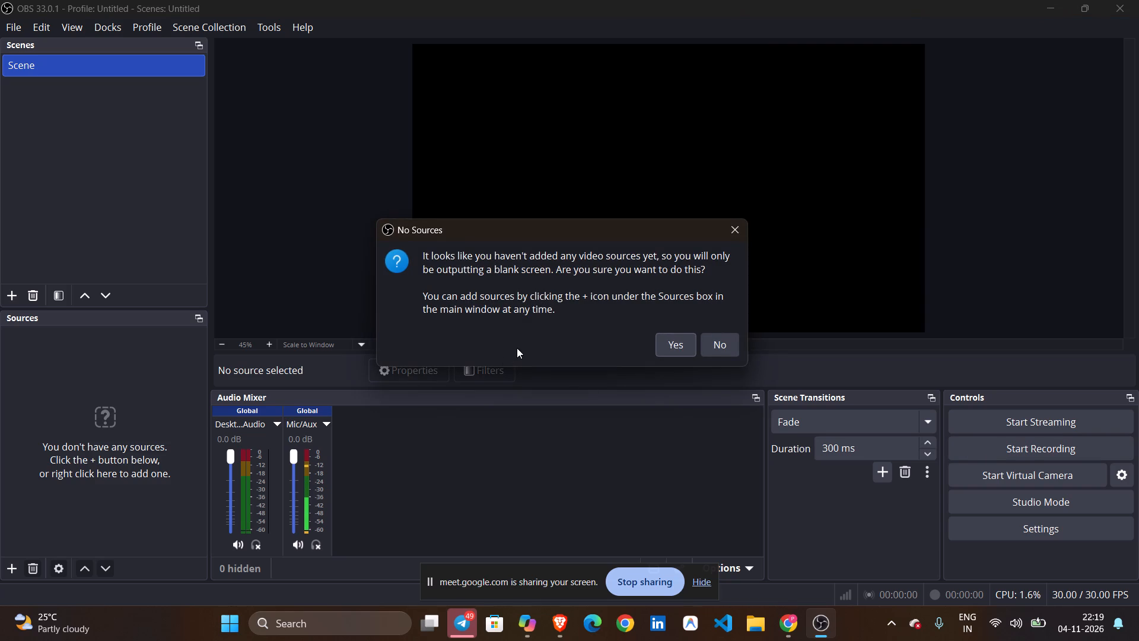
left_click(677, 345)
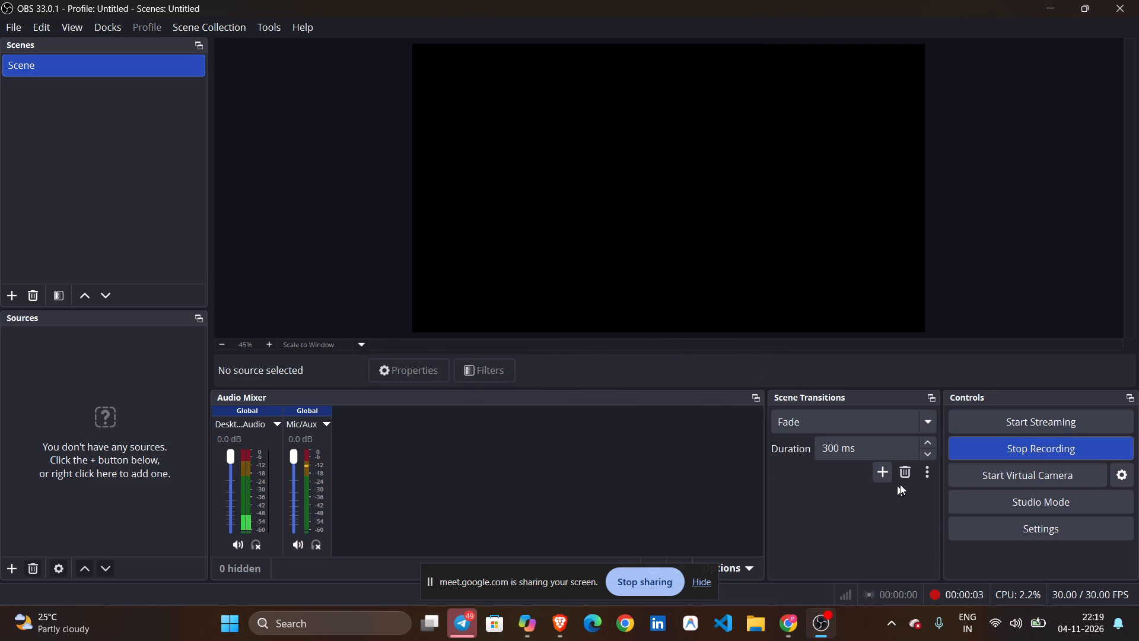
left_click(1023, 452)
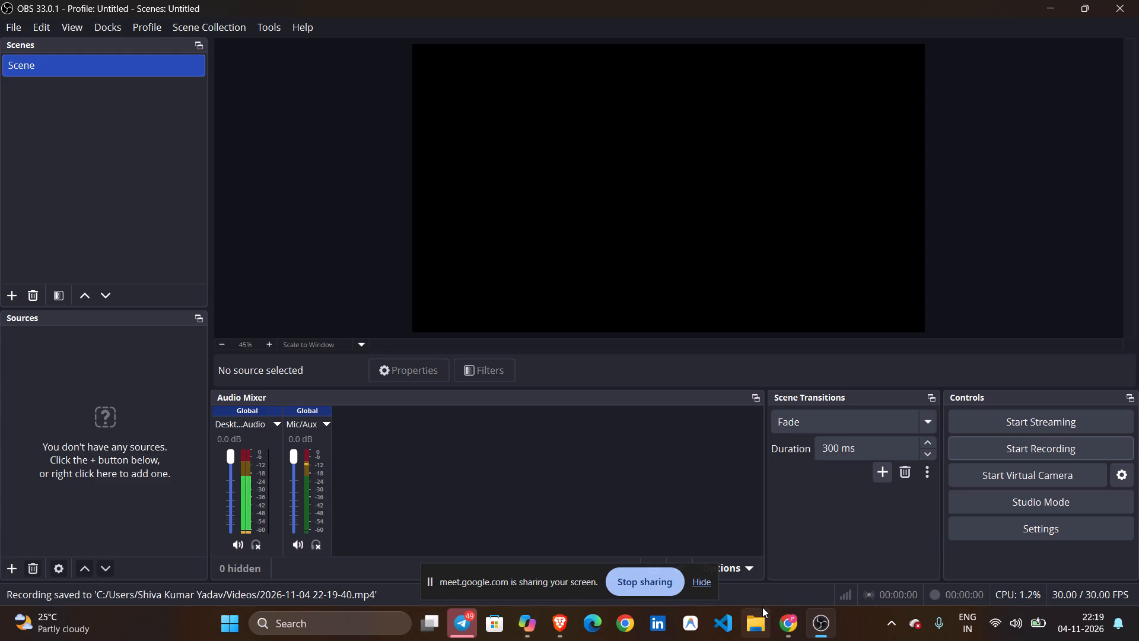
left_click_drag(539, 576, 546, 513)
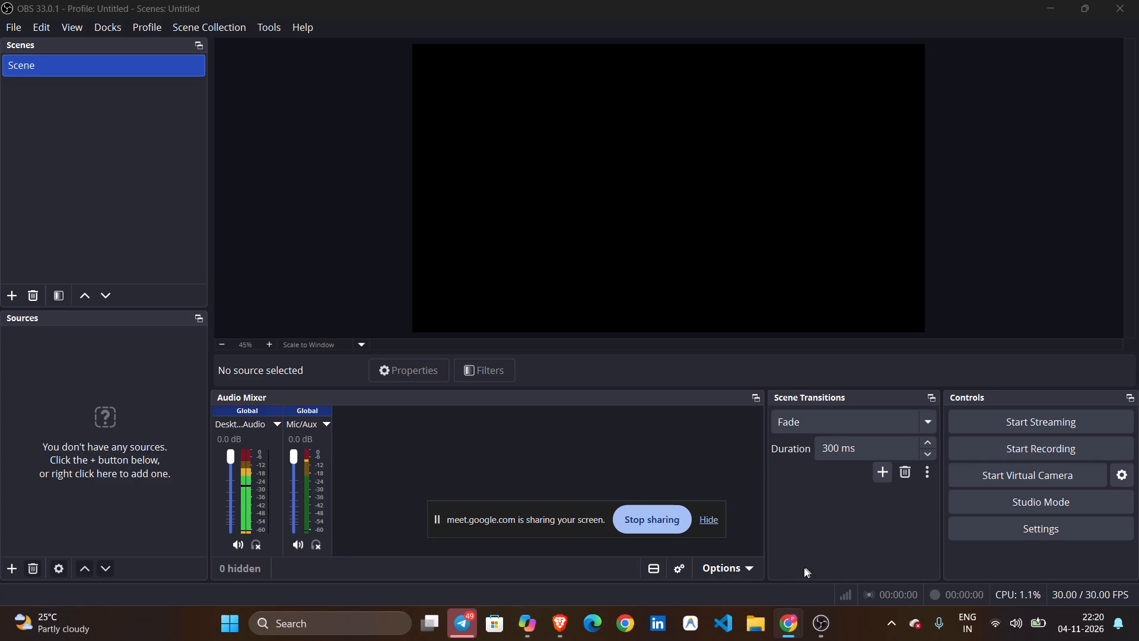
left_click(763, 615)
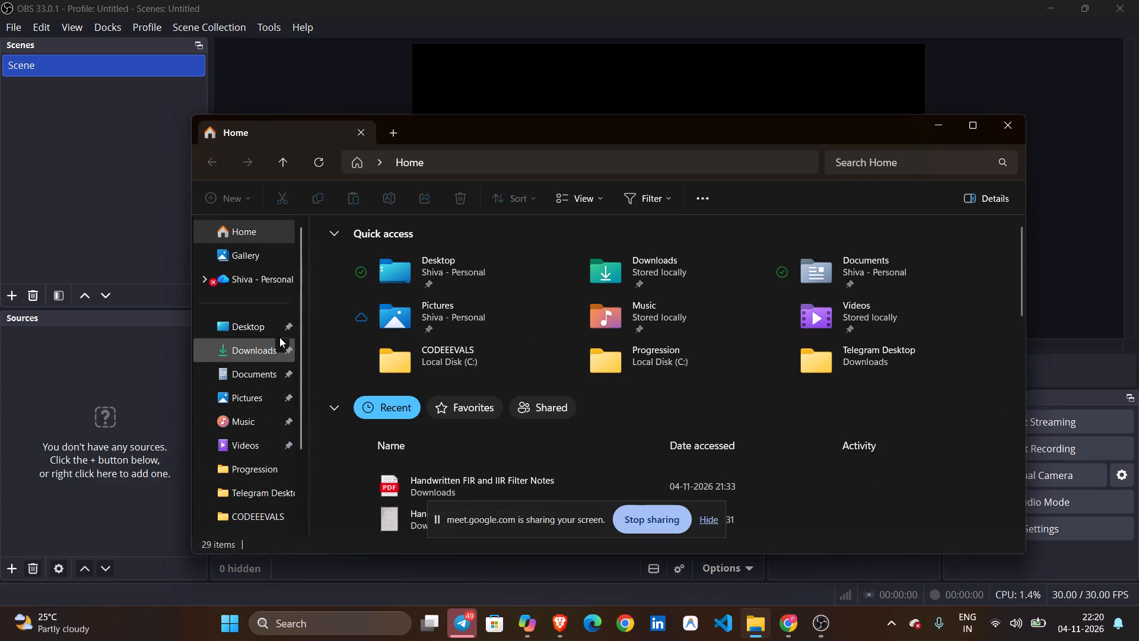
scroll(264, 465, "down", 2)
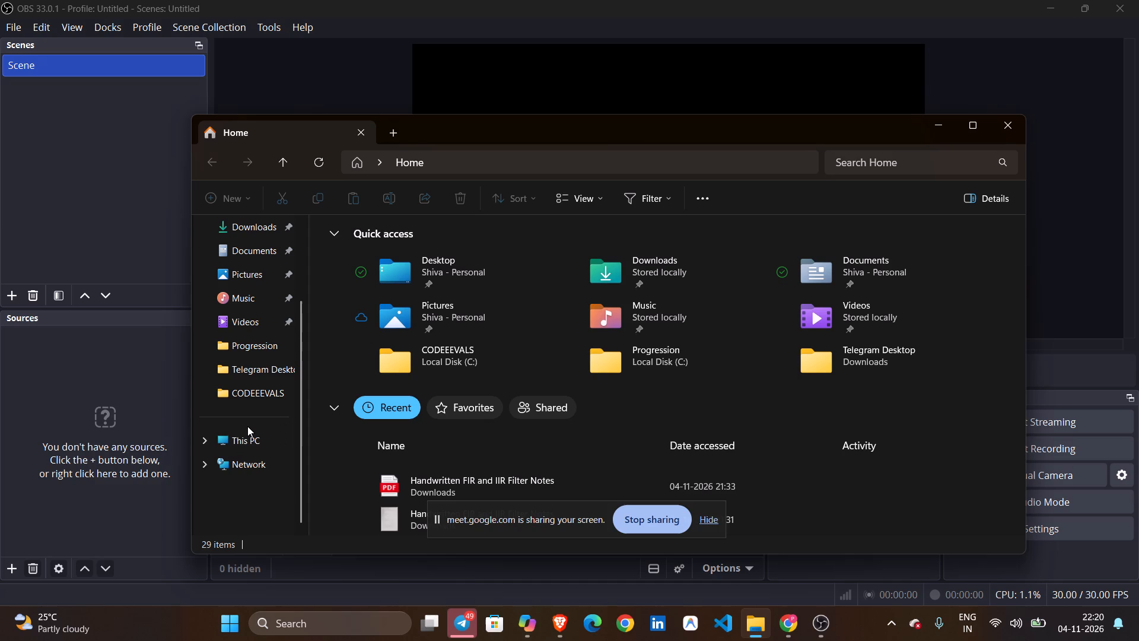
left_click(277, 322)
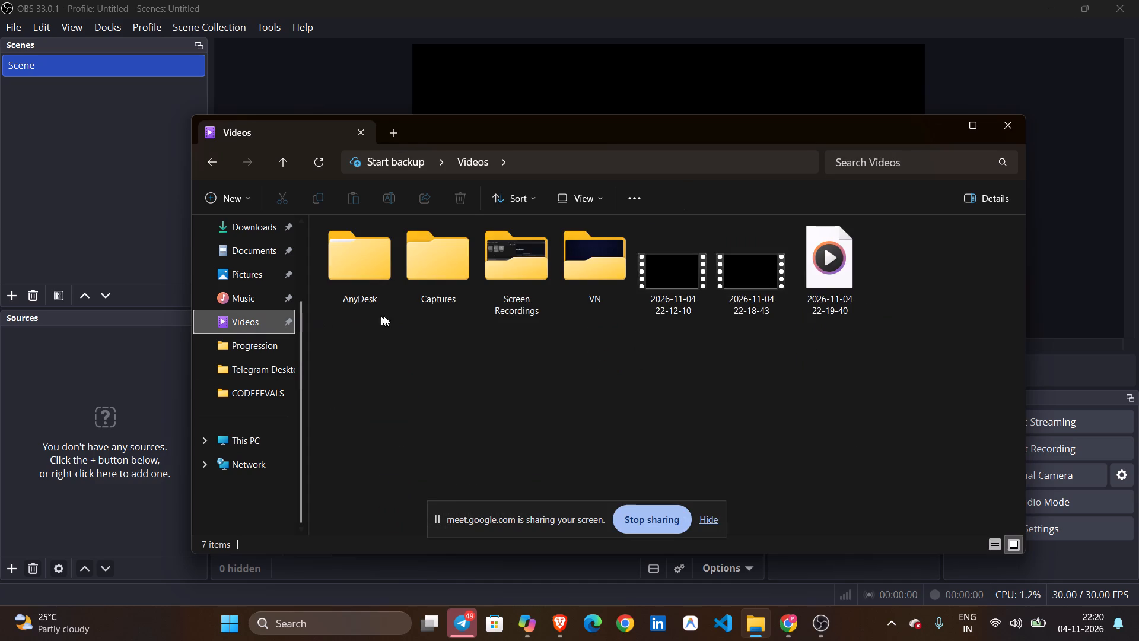
left_click(686, 309)
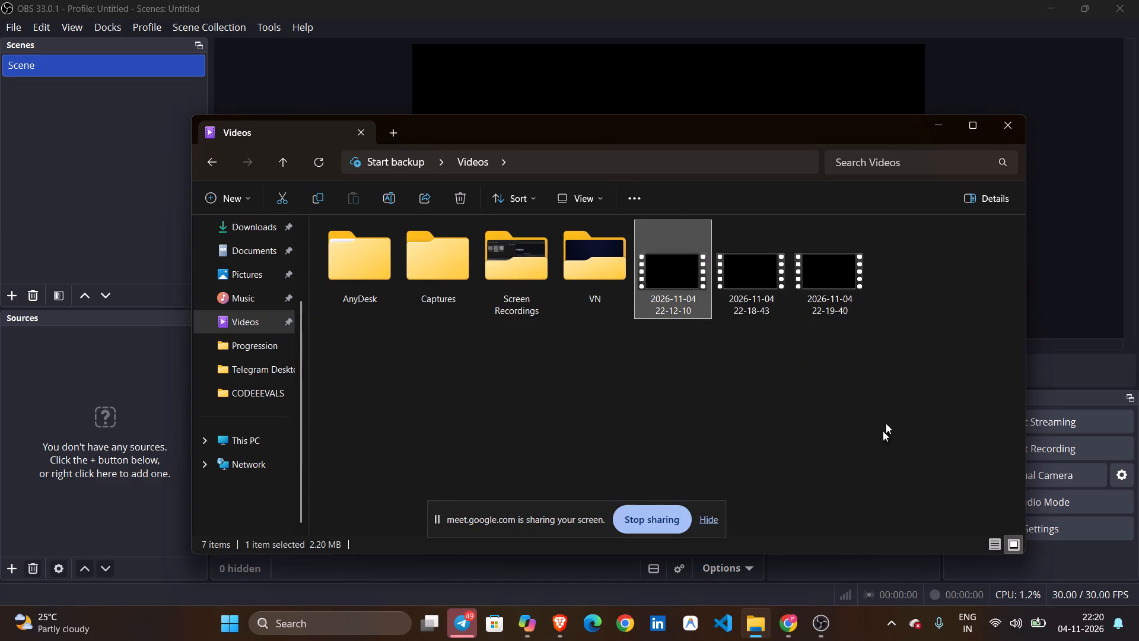
left_click(750, 300)
left_click(845, 303)
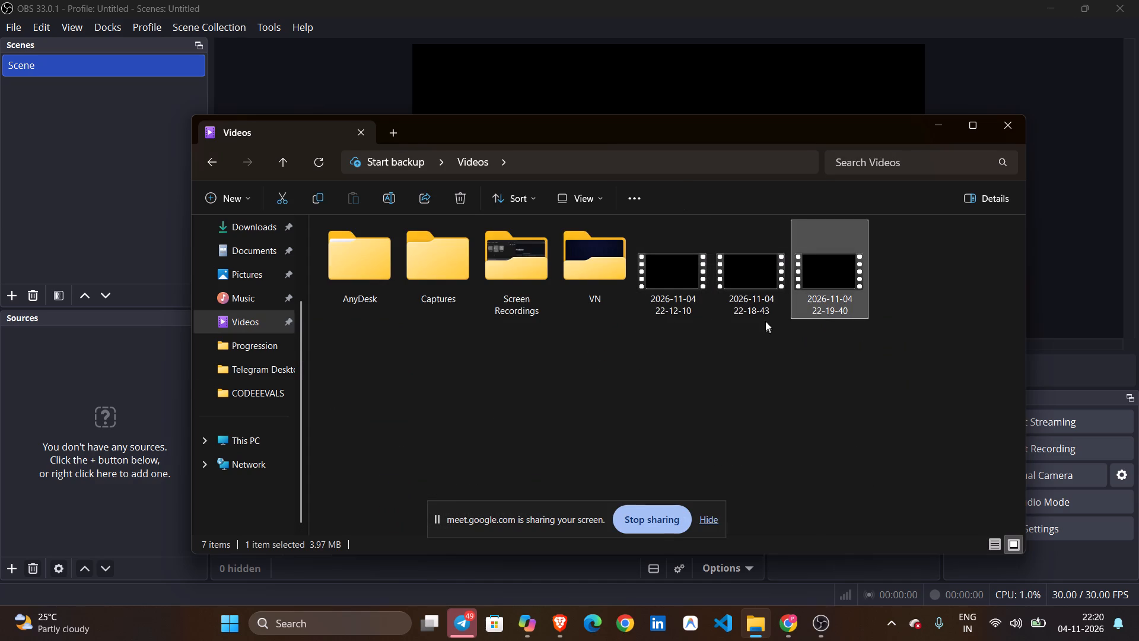
double_click(742, 272)
left_click(568, 309)
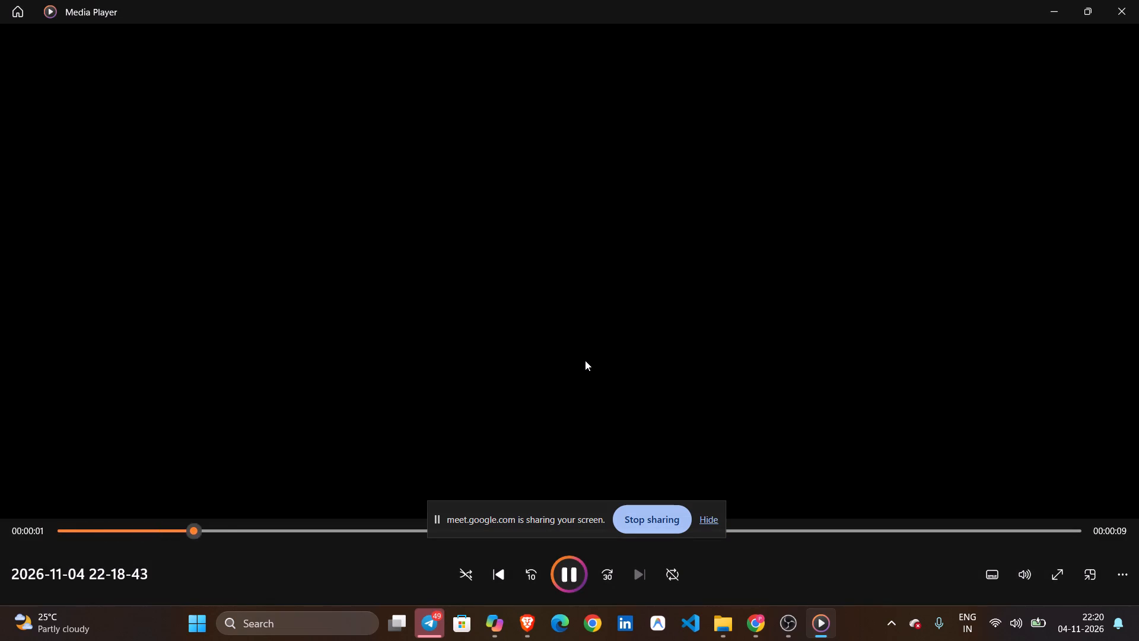
key("Escape")
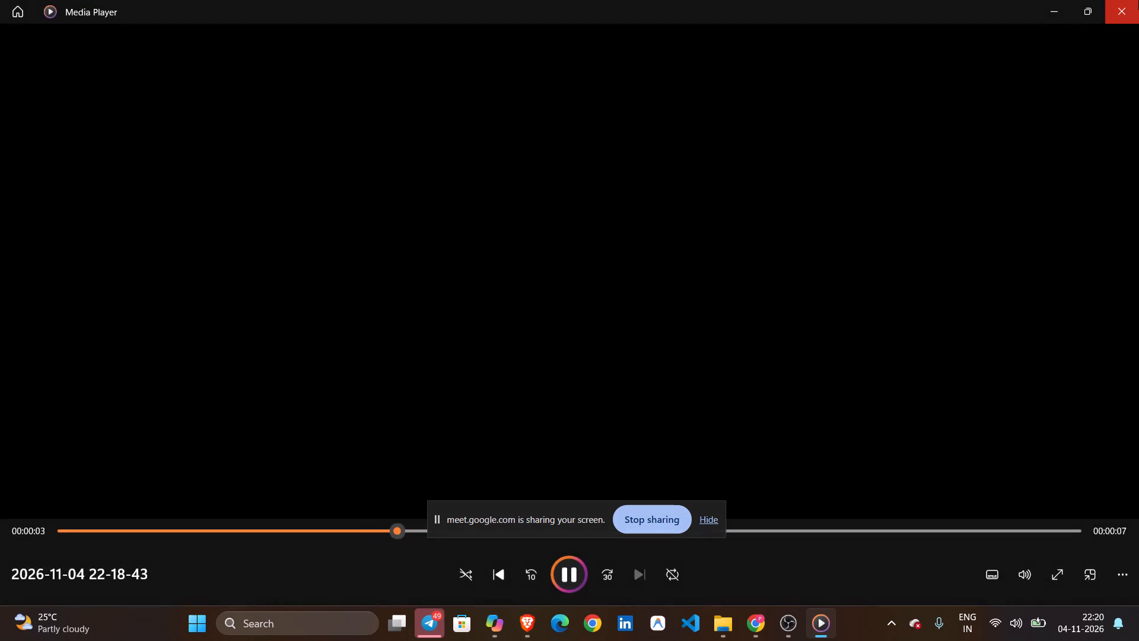
left_click(1138, 0)
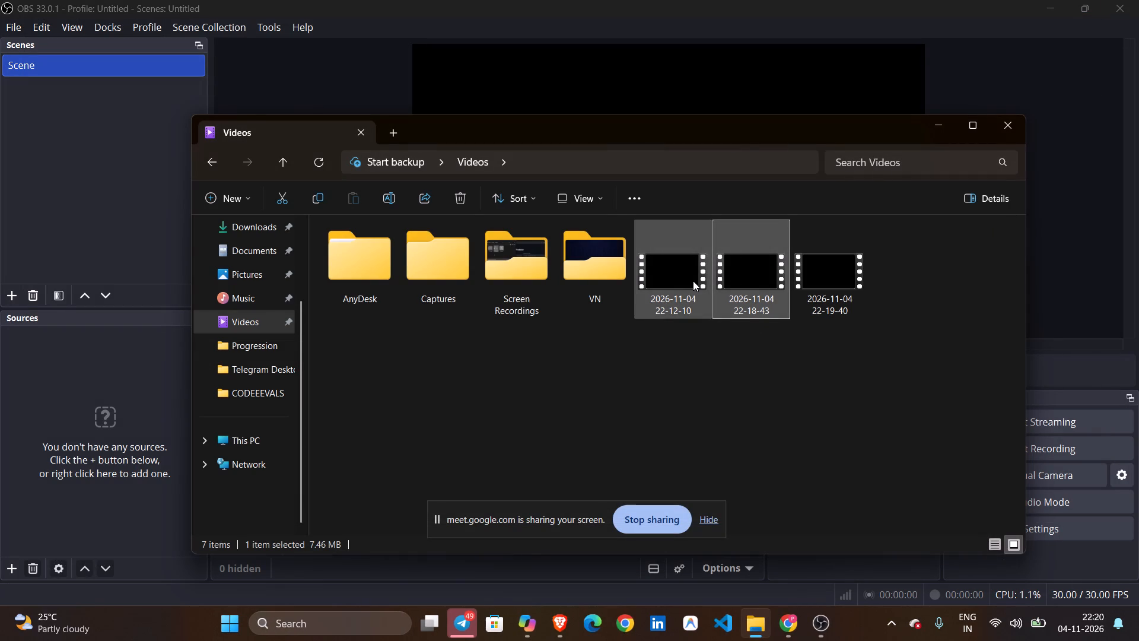
Delete the three test recordings dated 2026-11-04 from the Videos folder and close the File Explorer window.
left_click(693, 281, "ctrl")
left_click(810, 269, "ctrl")
left_click(464, 198)
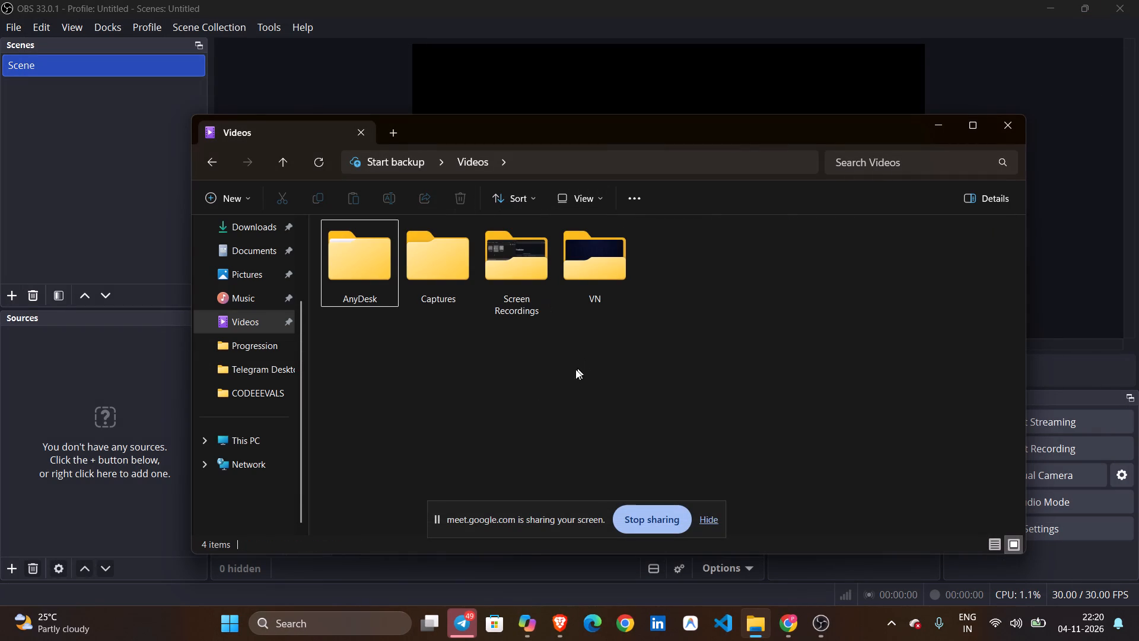
left_click(1004, 137)
left_click(1010, 129)
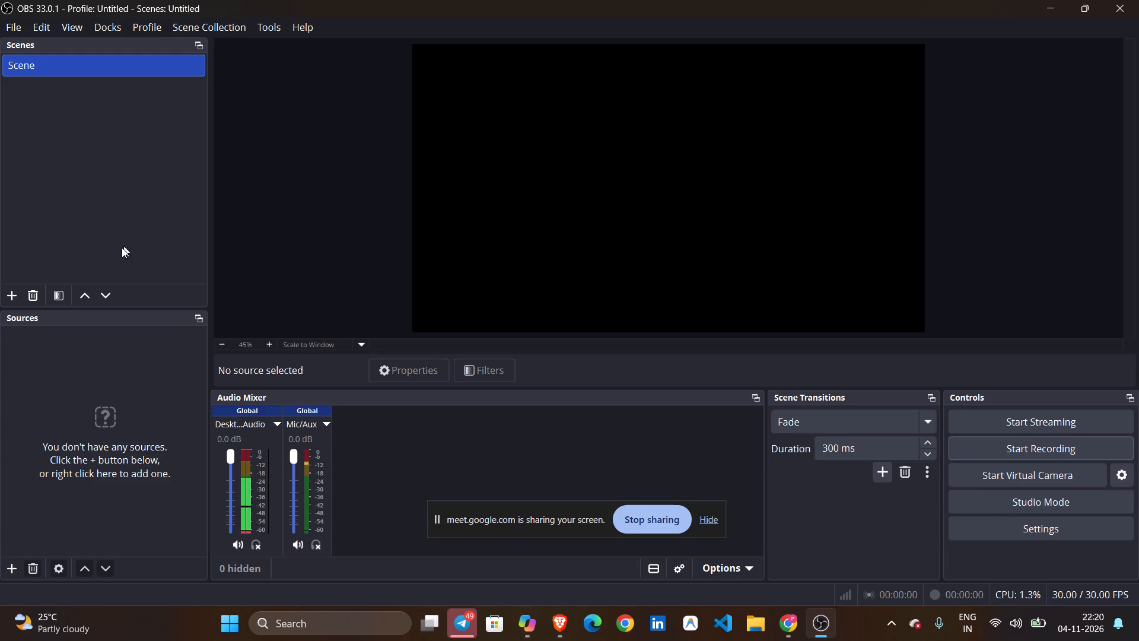
Add a Display Capture source to the scene in OBS Studio, capturing the 1920x1080 primary monitor.
left_click(7, 569)
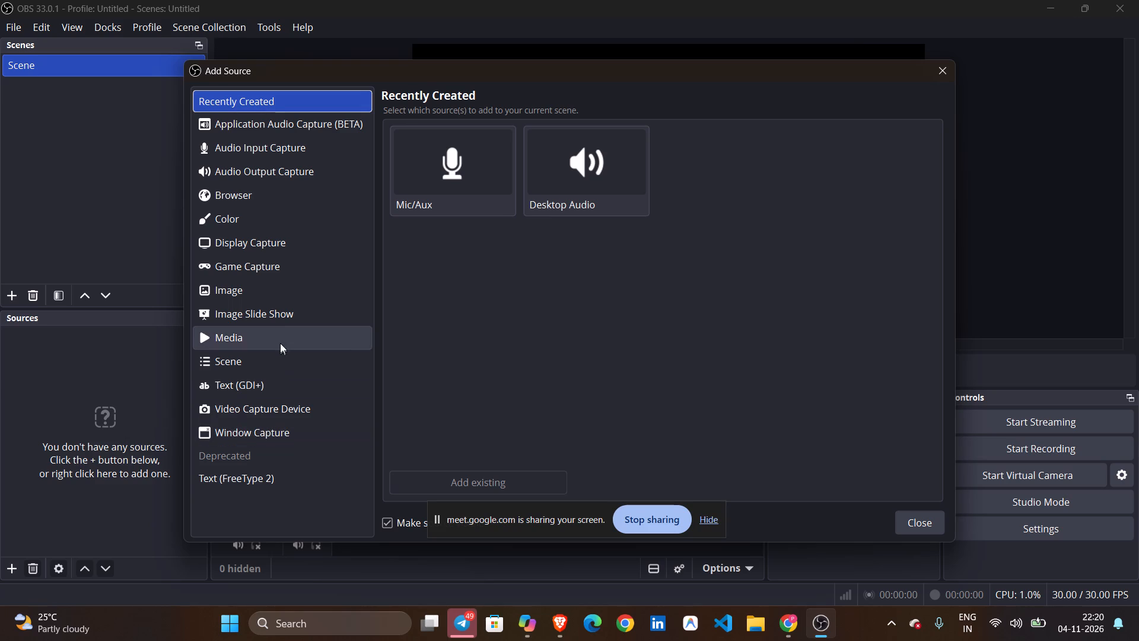
scroll(279, 332, "down", 1)
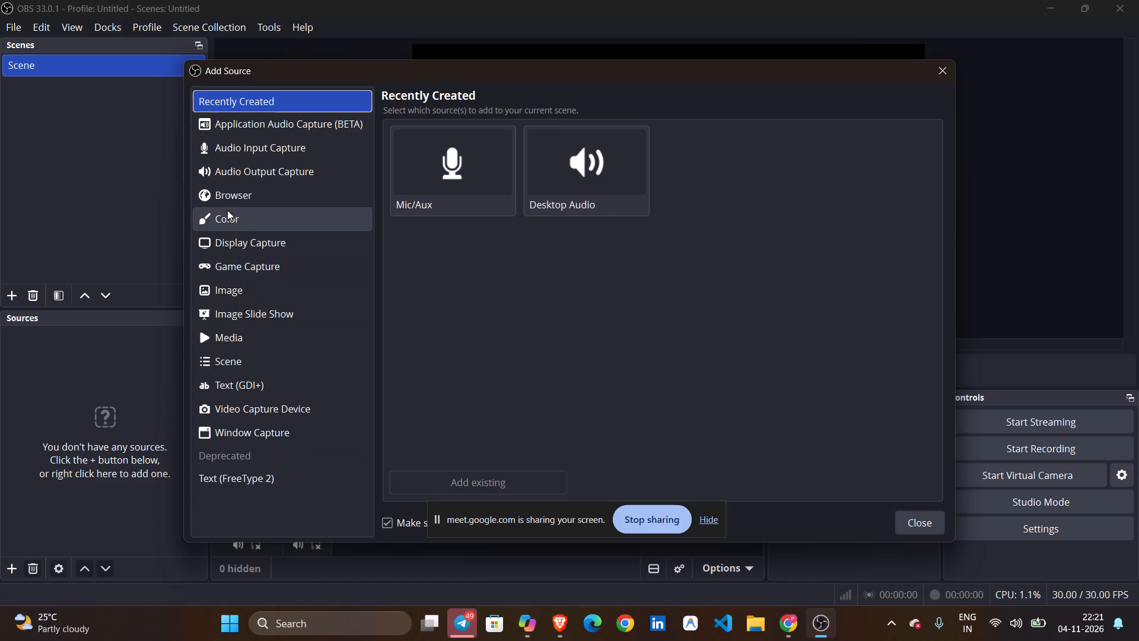
left_click(224, 239)
left_click(595, 144)
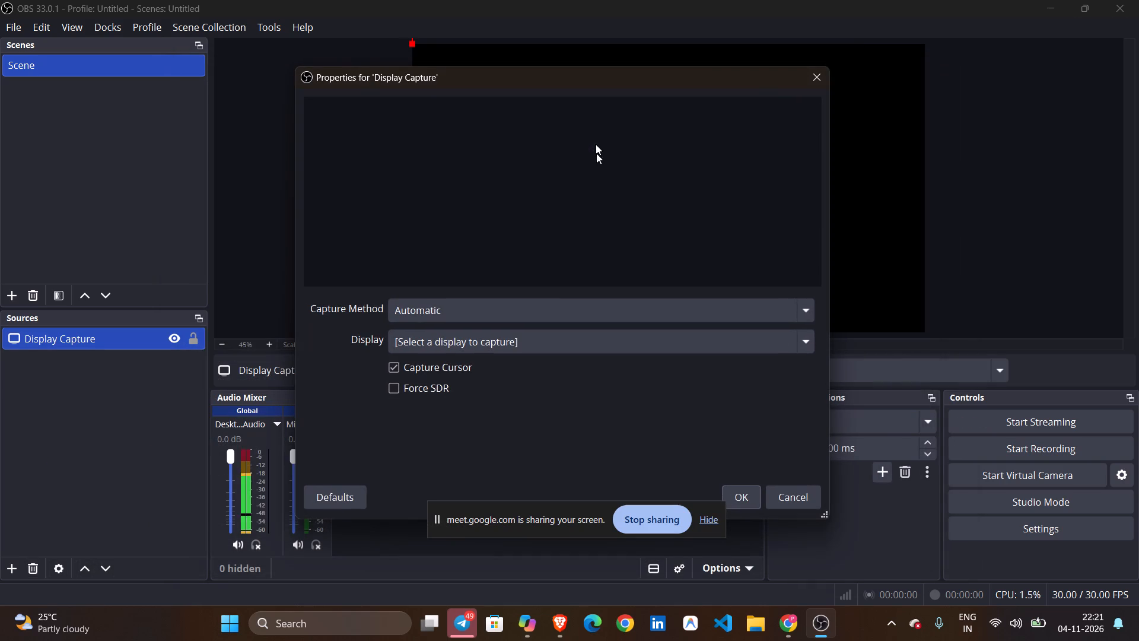
left_click(493, 344)
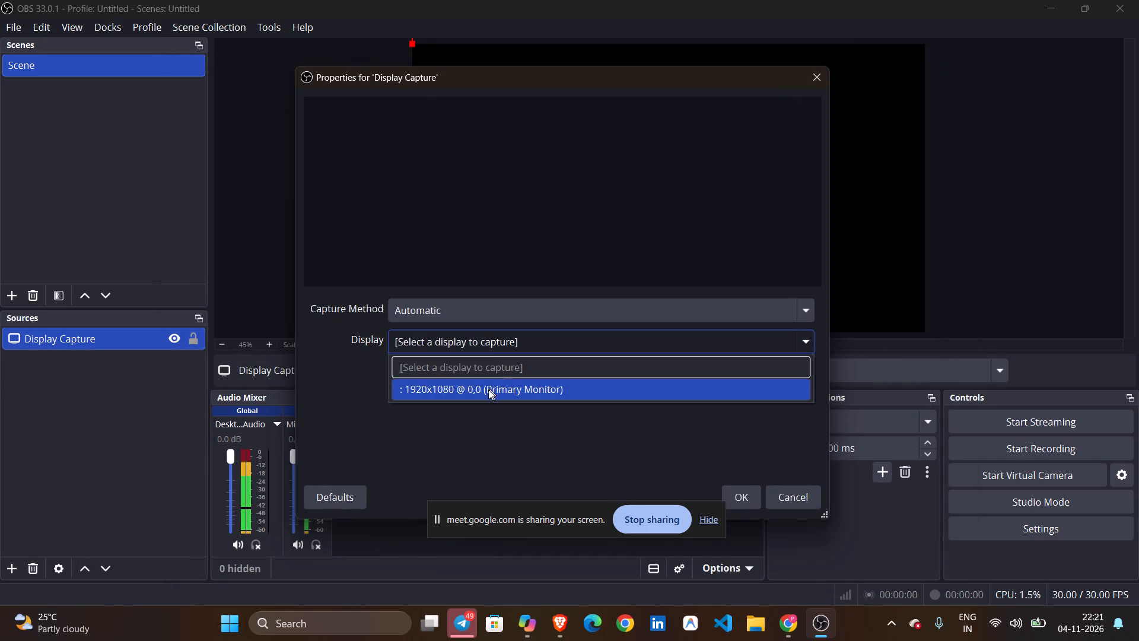
left_click(486, 395)
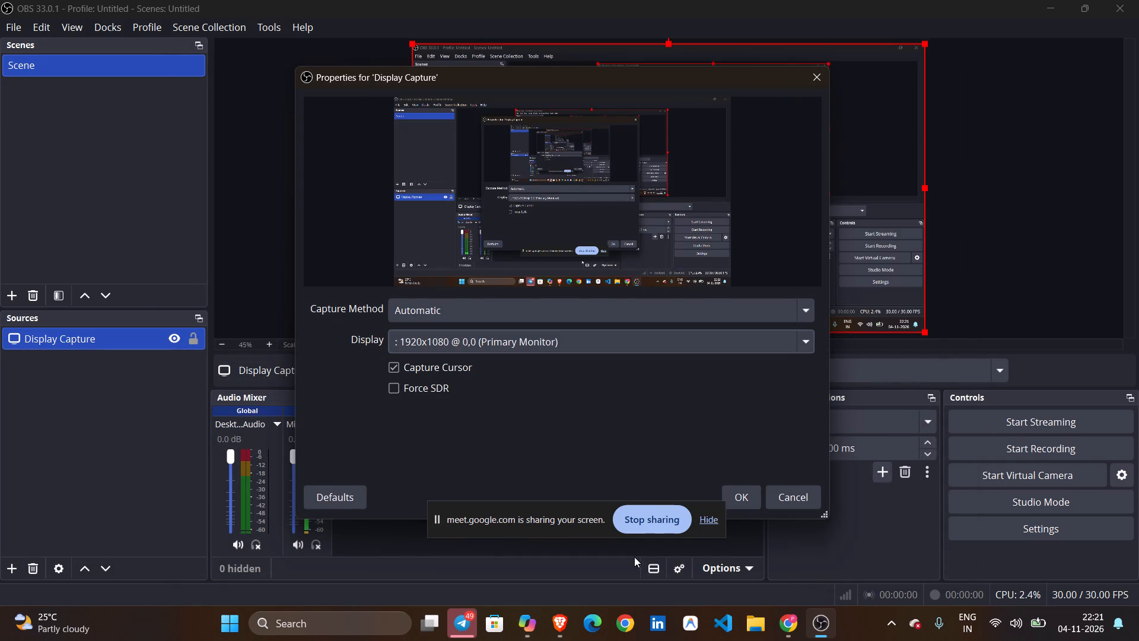
left_click_drag(522, 529, 513, 596)
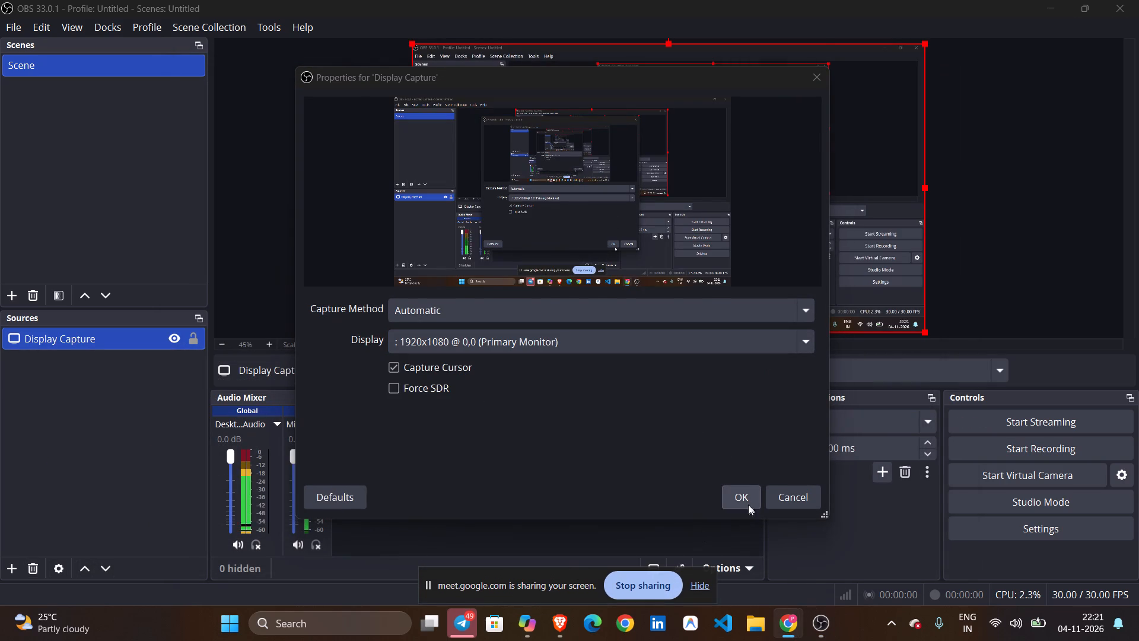
left_click(750, 492)
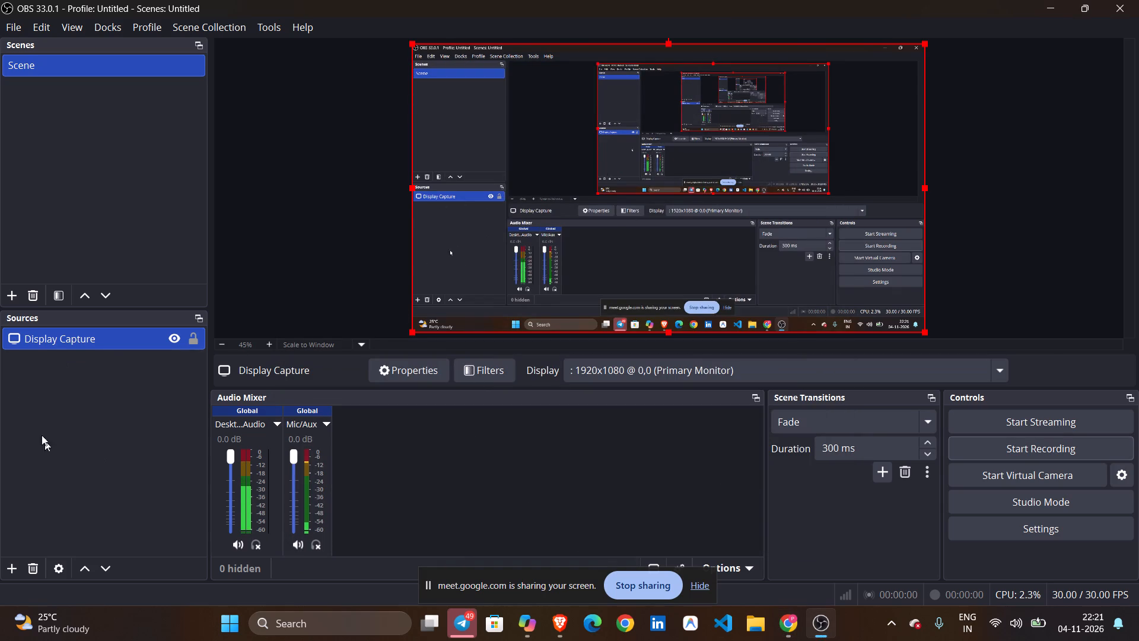
Add a new Video Capture Device source to the scene for the webcam.
left_click(12, 566)
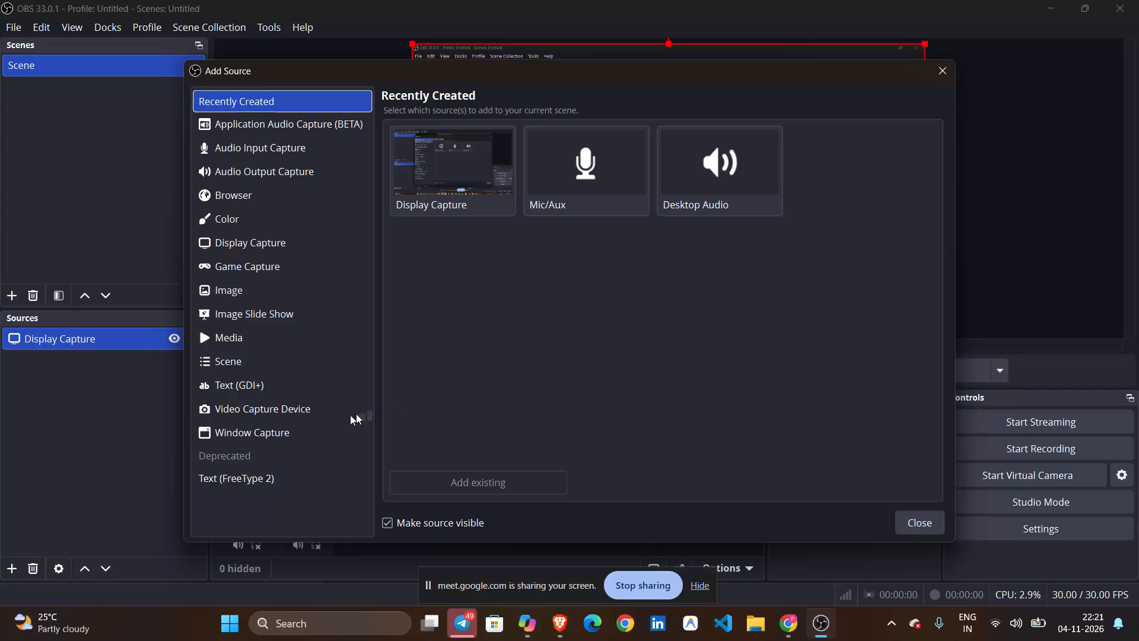
left_click(237, 403)
left_click(621, 146)
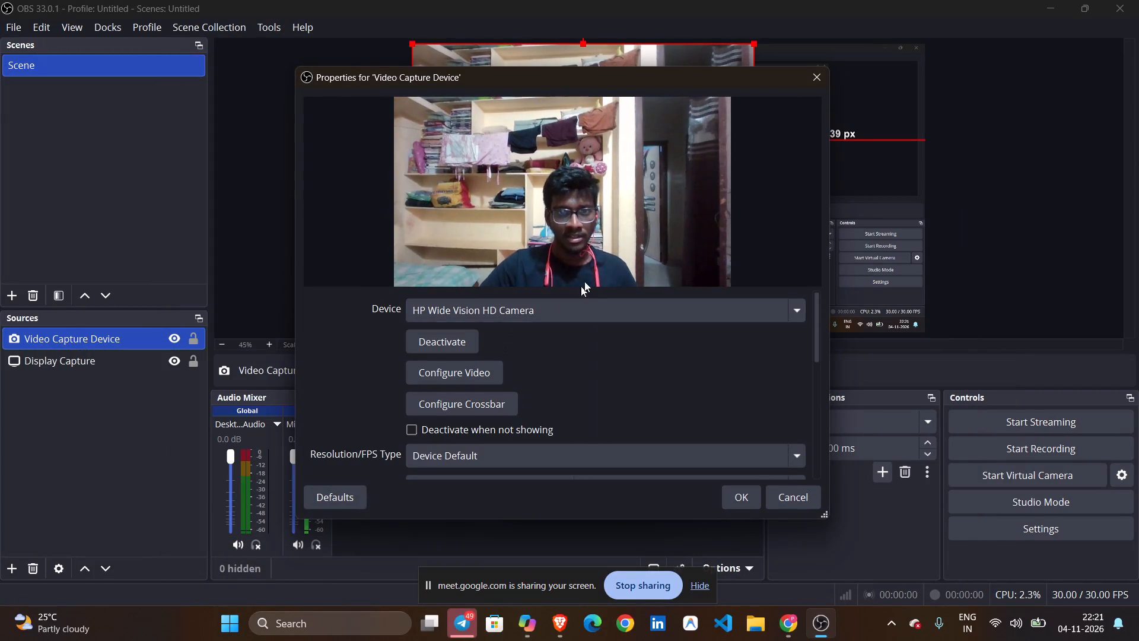
Look through the Video Capture Device properties, from resolution and FPS to color and buffering, and cancel without changes.
scroll(553, 330, "down", 3)
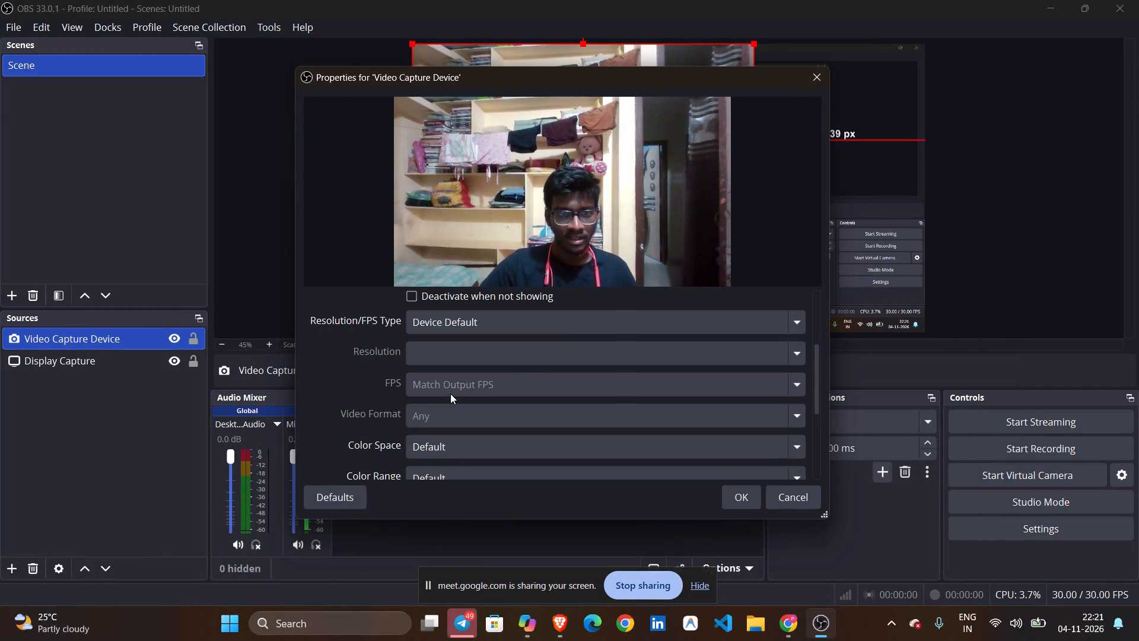
scroll(534, 366, "up", 3)
scroll(555, 385, "down", 5)
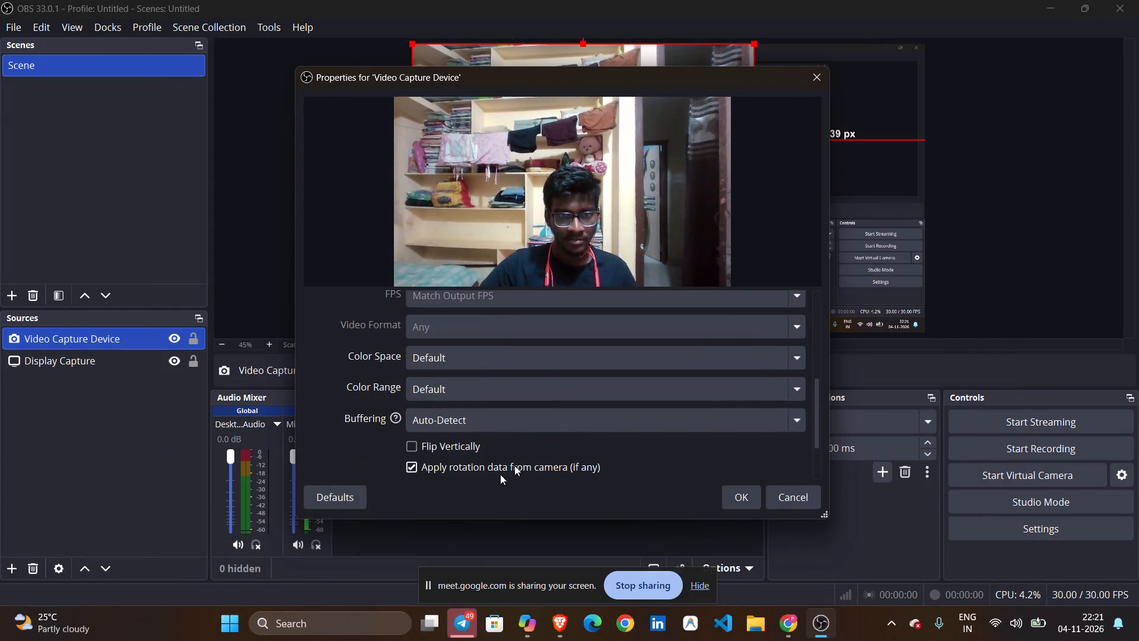
scroll(575, 423, "down", 2)
scroll(575, 423, "up", 1)
scroll(575, 423, "down", 1)
scroll(575, 423, "up", 1)
scroll(575, 423, "down", 1)
scroll(575, 423, "up", 15)
scroll(575, 423, "down", 4)
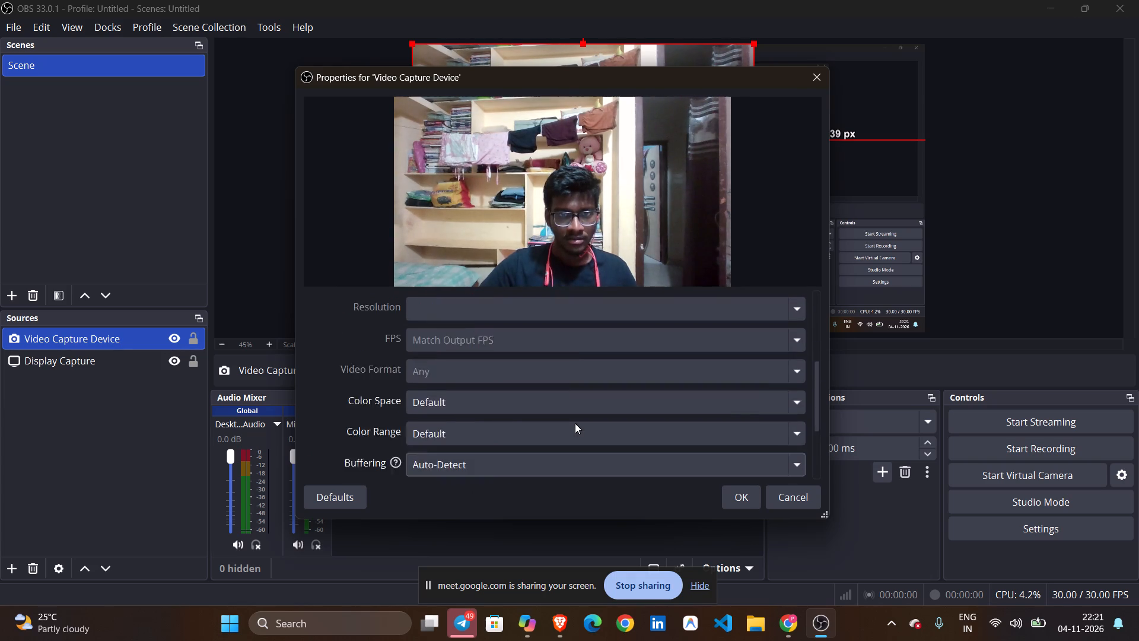
scroll(575, 423, "down", 7)
left_click(807, 507)
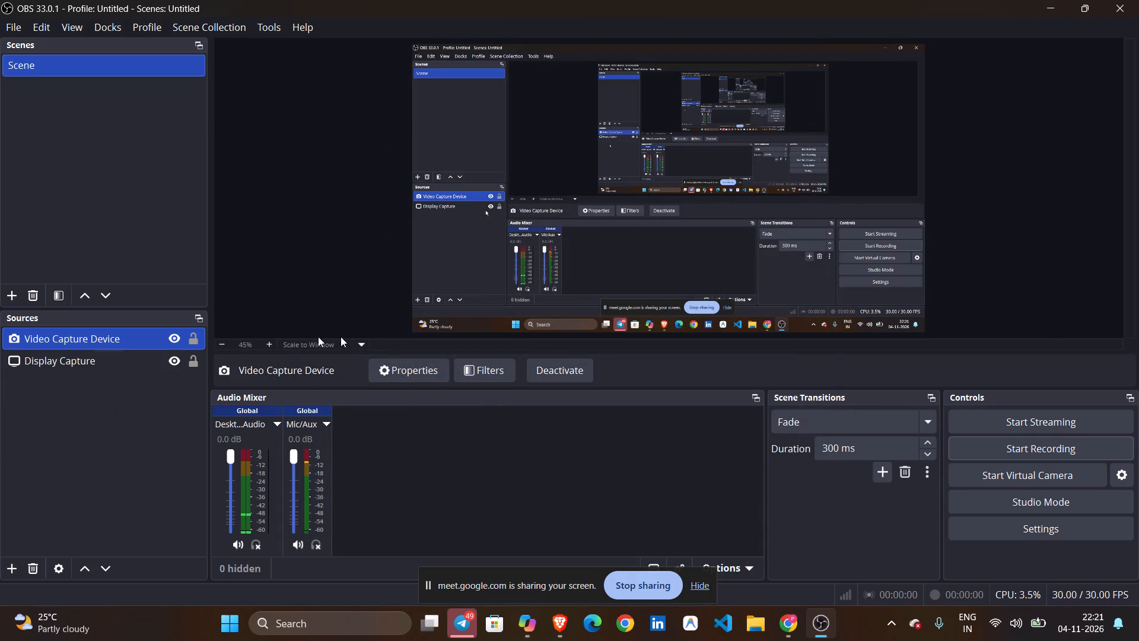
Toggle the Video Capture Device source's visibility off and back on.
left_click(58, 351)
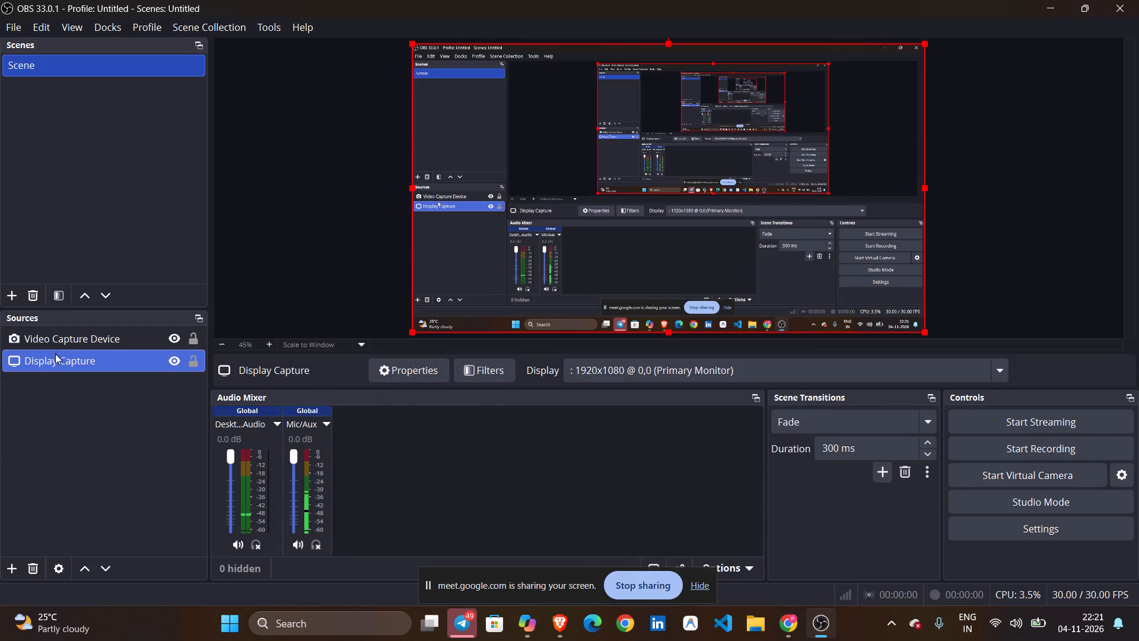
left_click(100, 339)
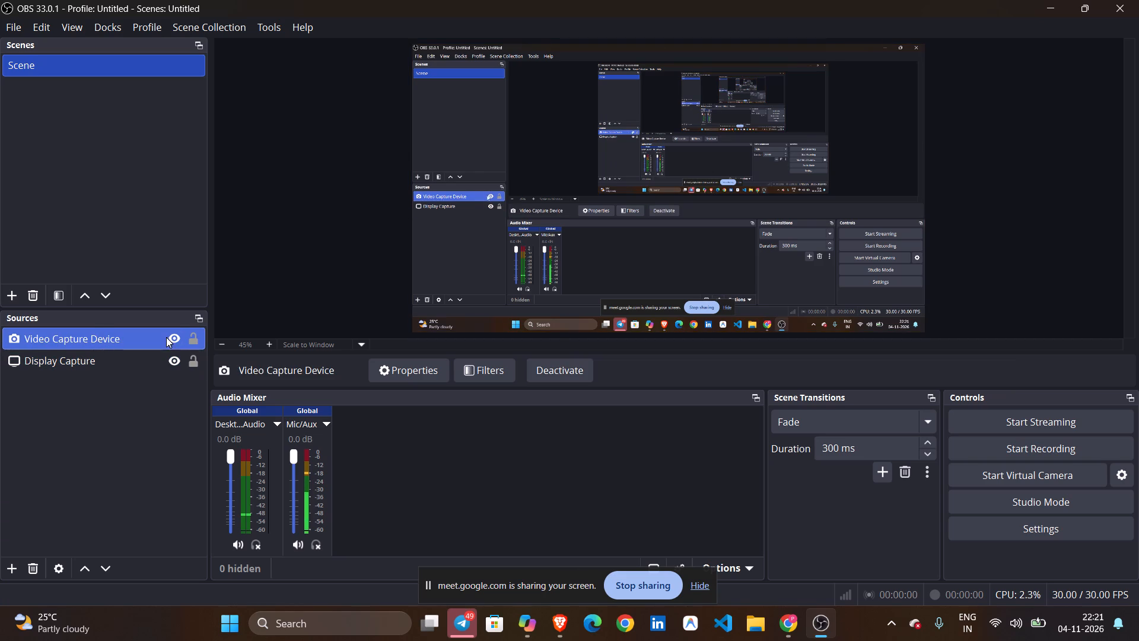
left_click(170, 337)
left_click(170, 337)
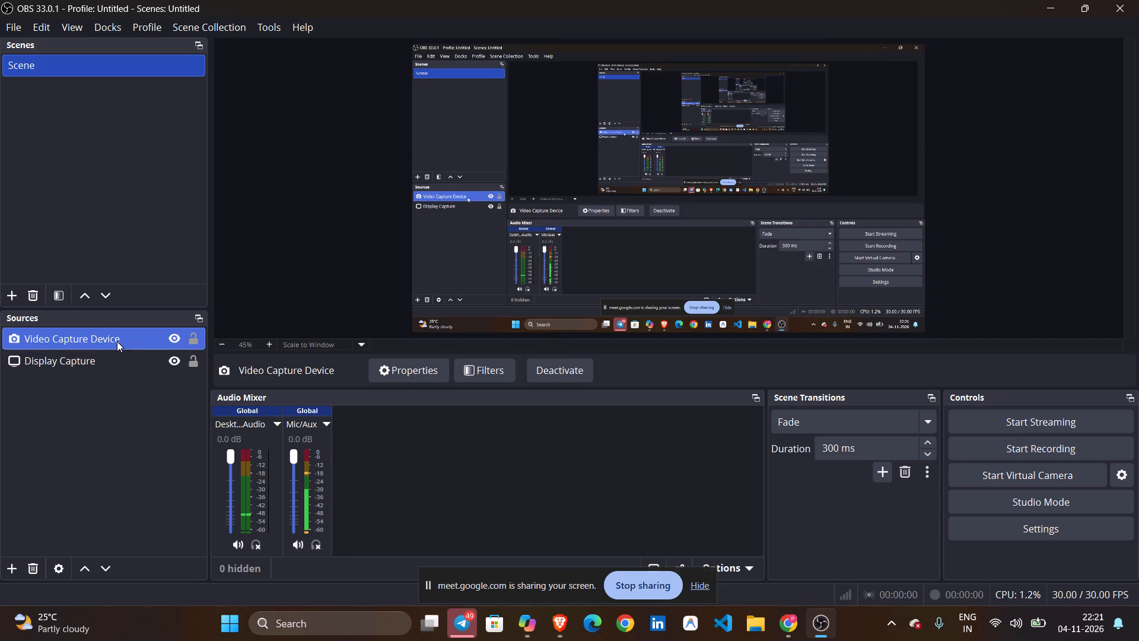
Remove the Video Capture Device source from the scene, leaving the Display Capture source in place.
left_click(117, 341)
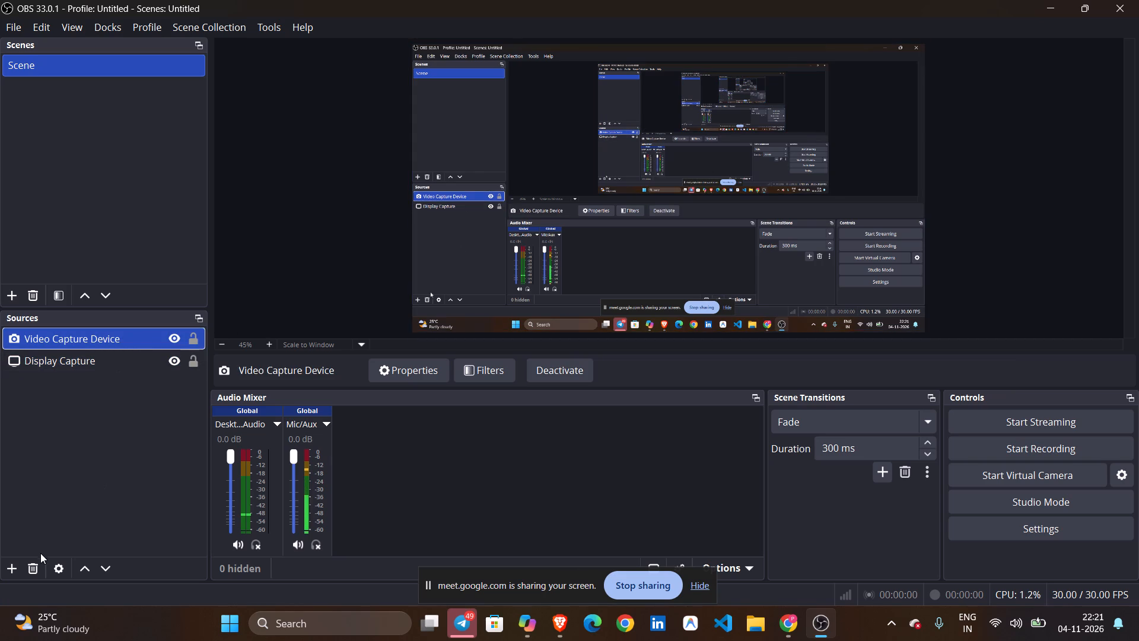
left_click(32, 566)
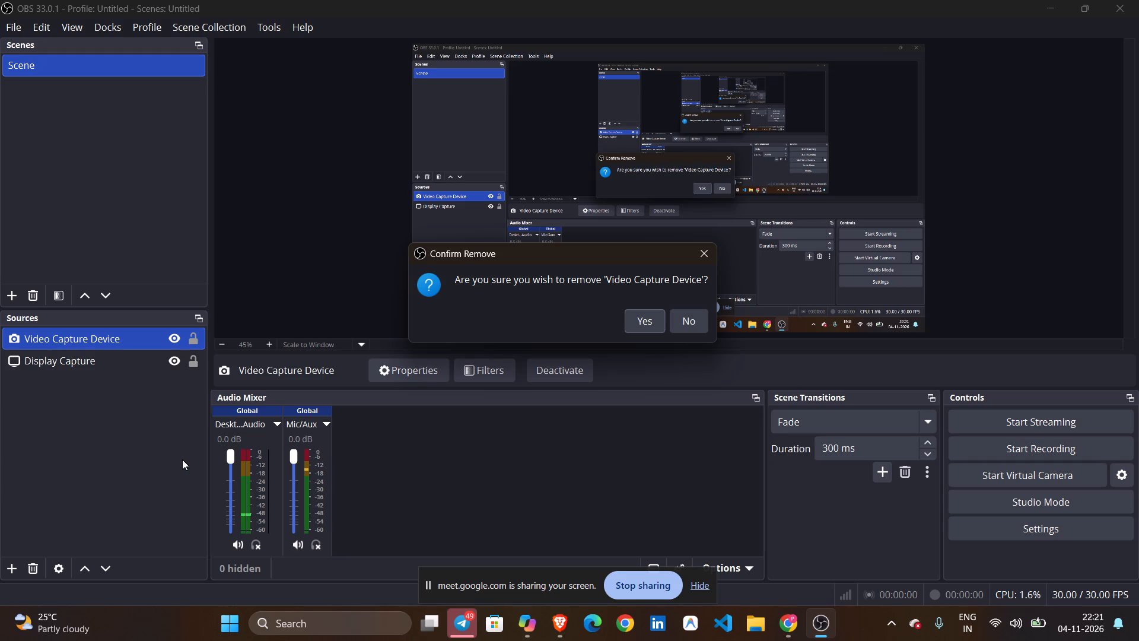
left_click(30, 572)
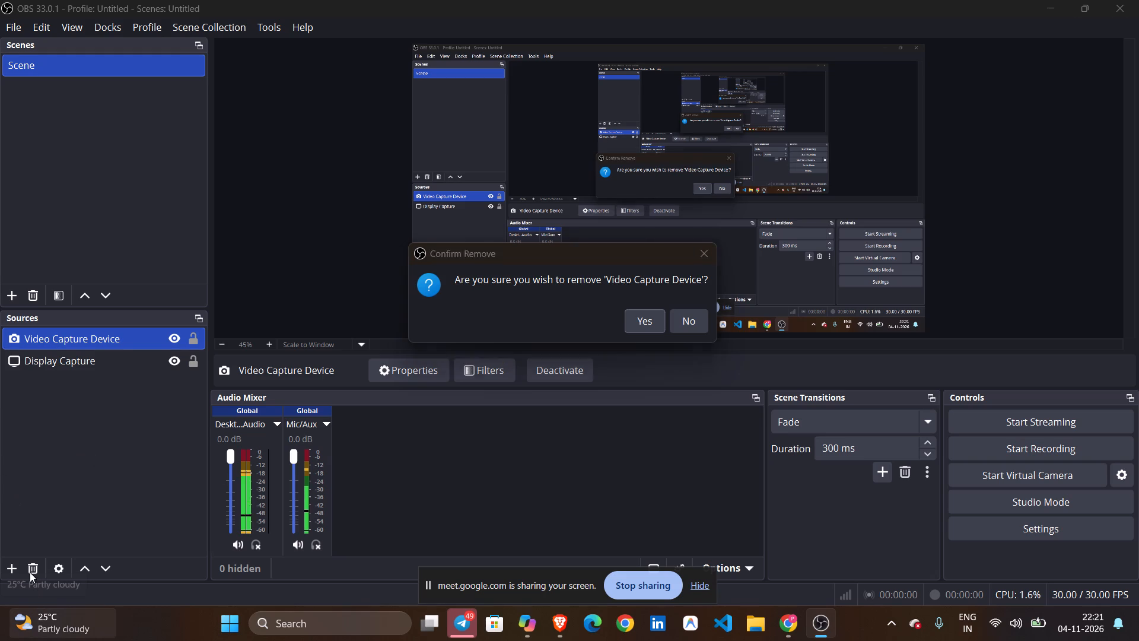
left_click(26, 567)
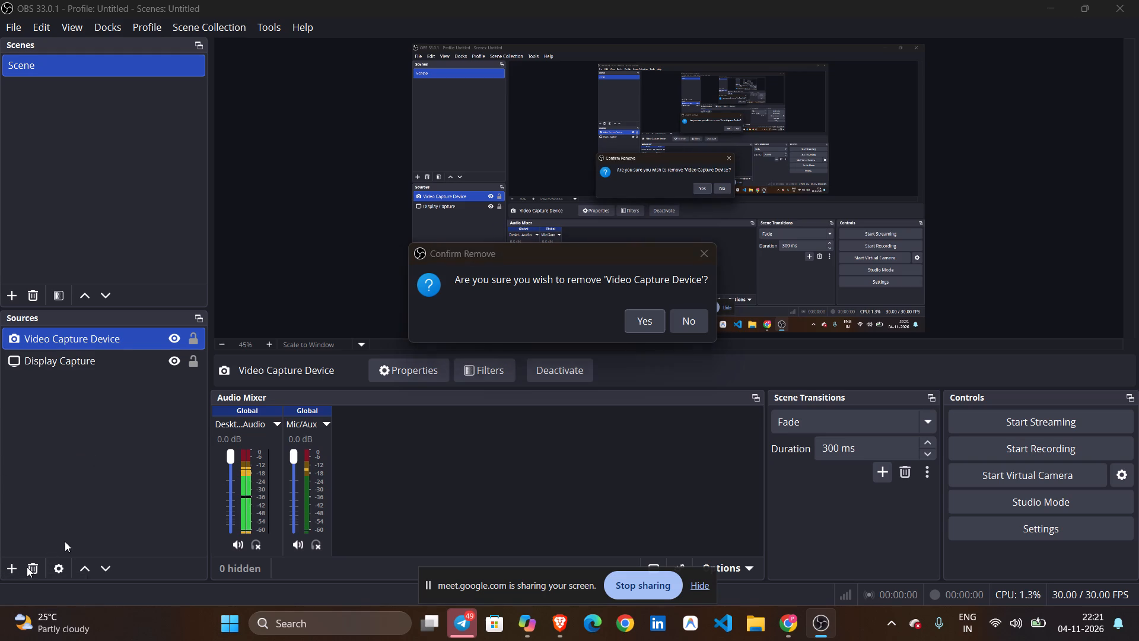
left_click(103, 334)
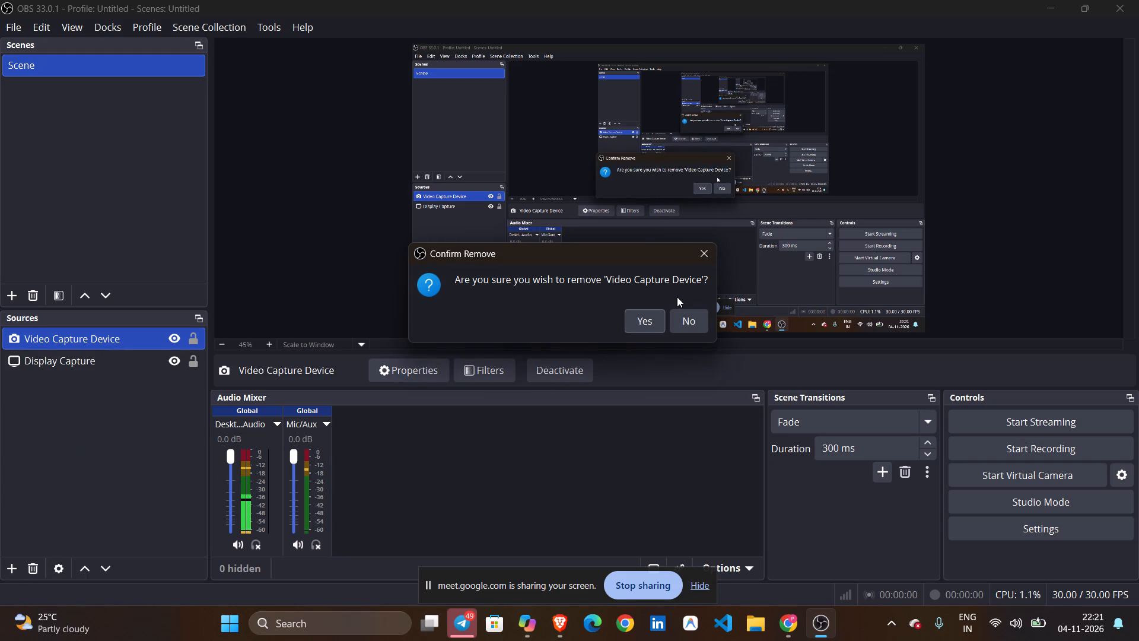
left_click(647, 315)
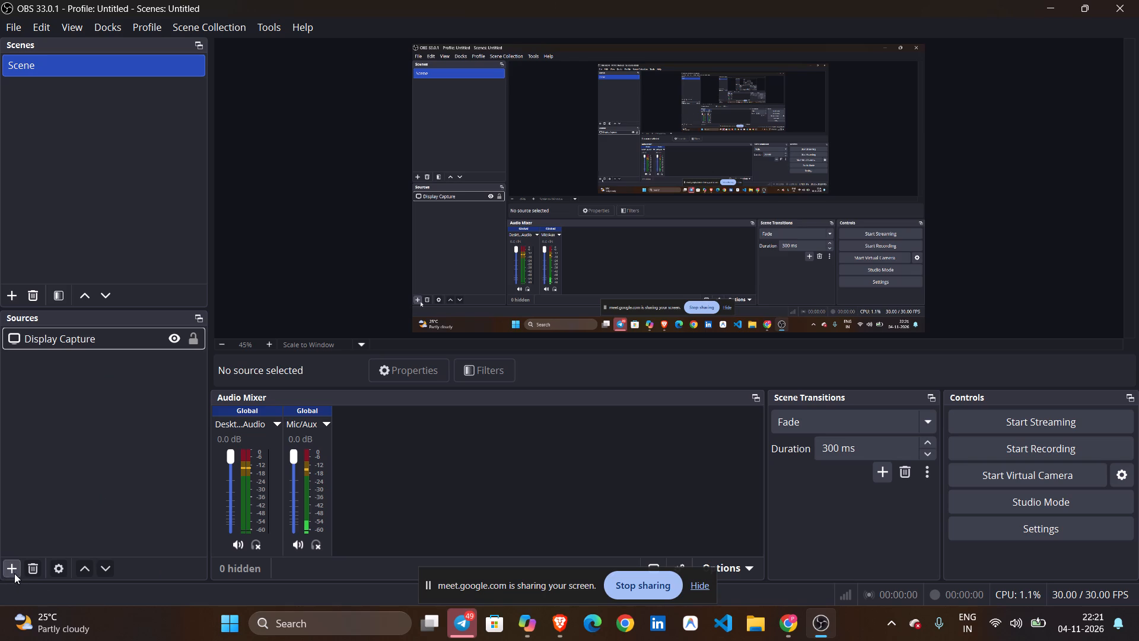
Add a new Video Capture Device source to the scene.
left_click(13, 573)
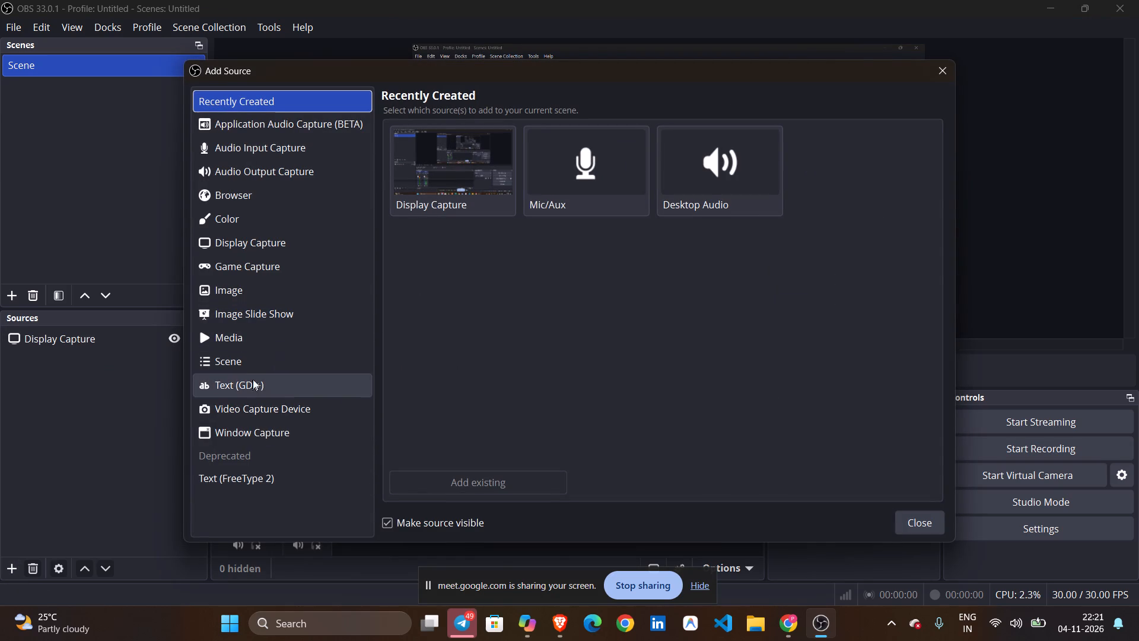
left_click(256, 408)
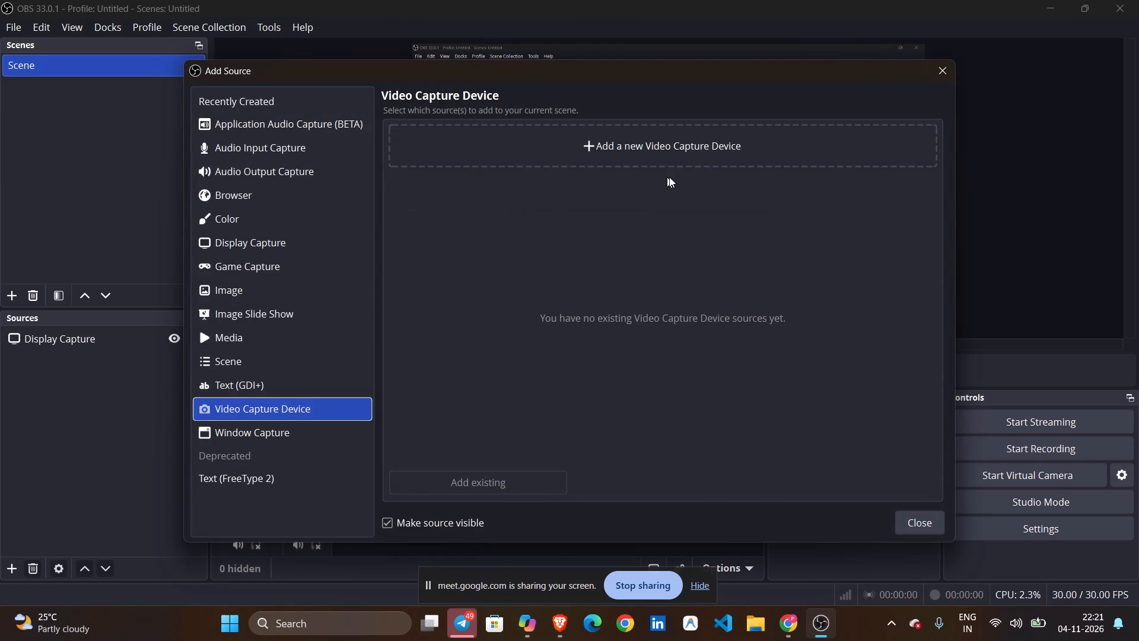
left_click(635, 140)
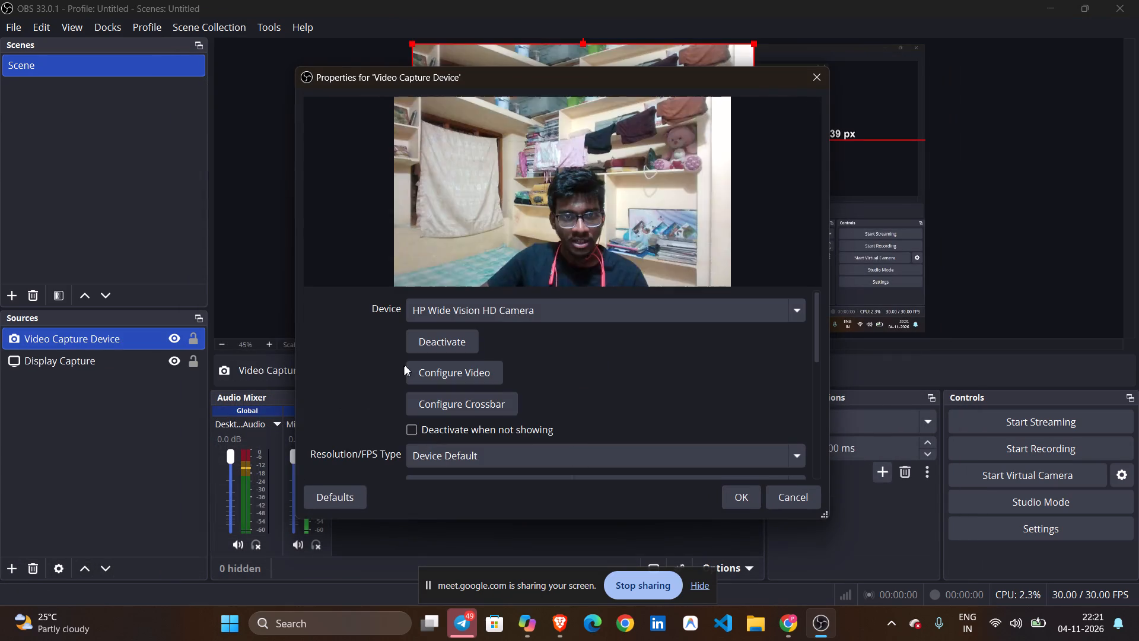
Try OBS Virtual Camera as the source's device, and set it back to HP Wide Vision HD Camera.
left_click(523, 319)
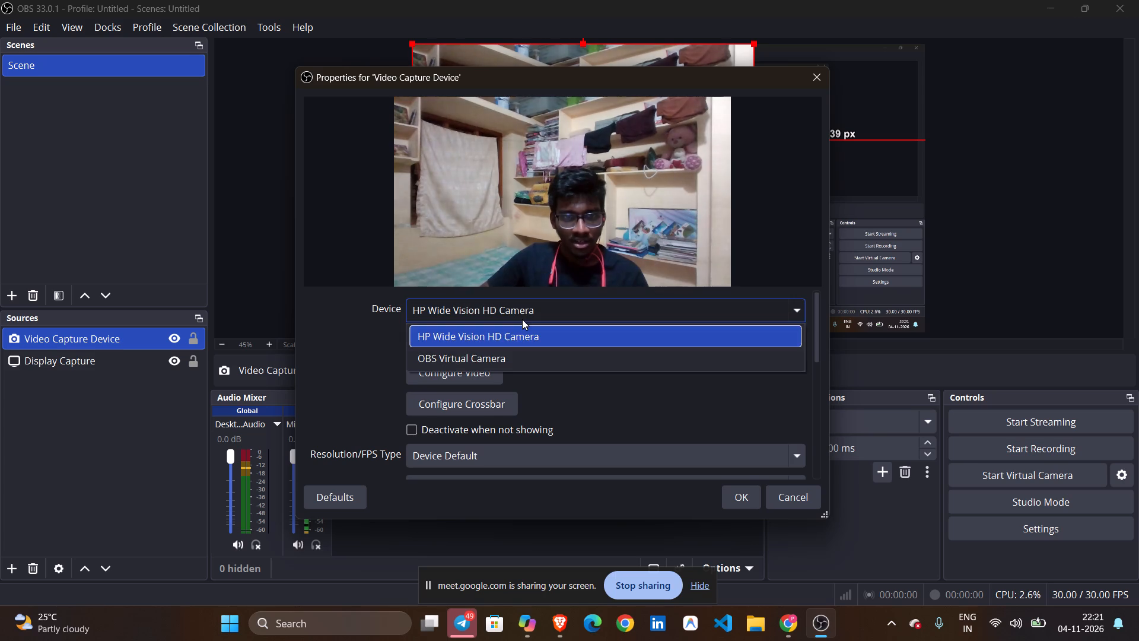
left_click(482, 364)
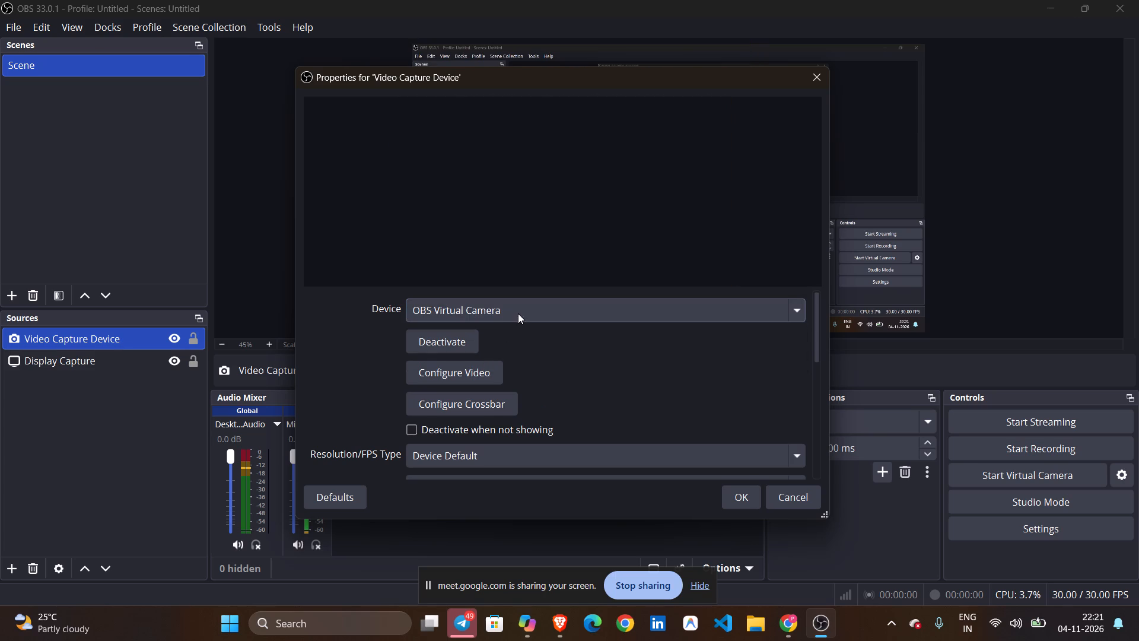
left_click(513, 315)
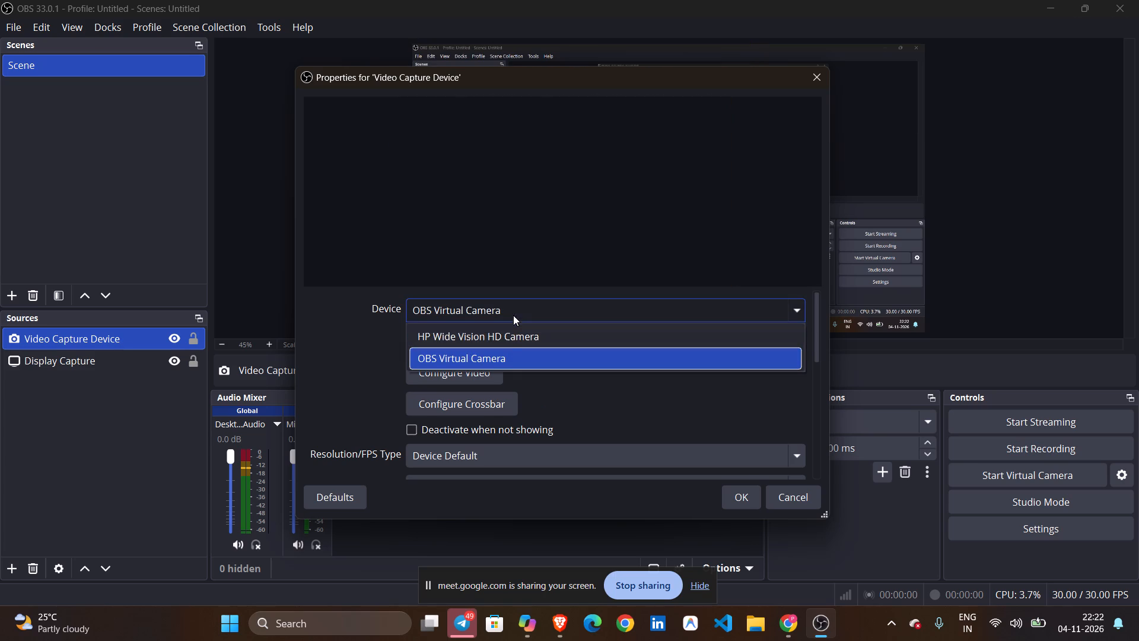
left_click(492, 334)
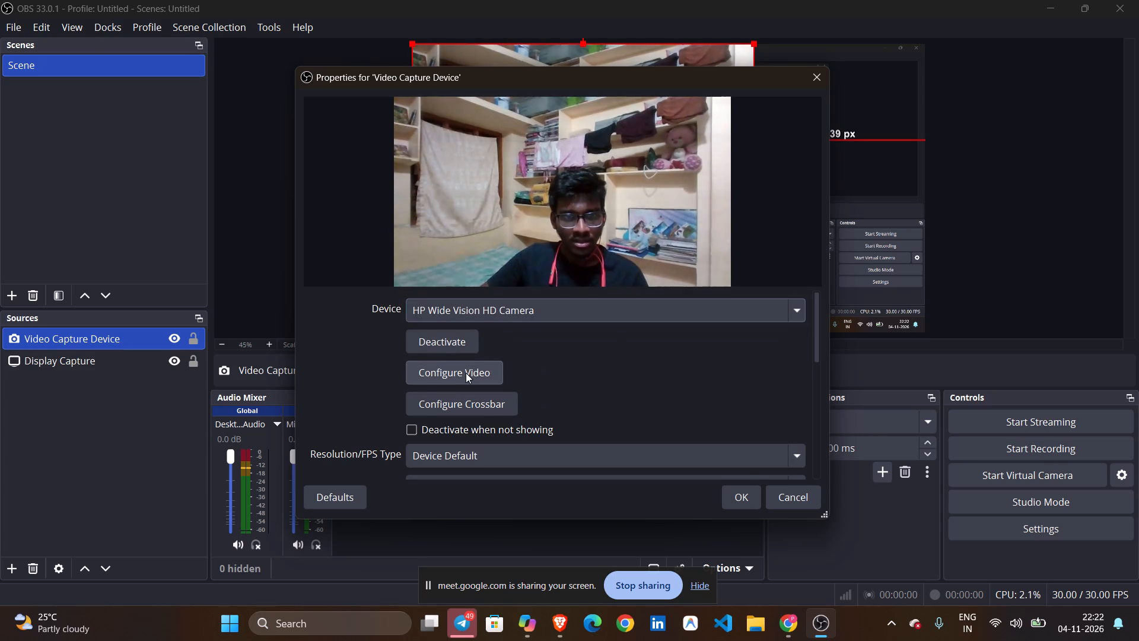
Examine the camera's video configuration and the source's resolution, FPS, color, buffering and audio settings without changing them.
left_click(466, 373)
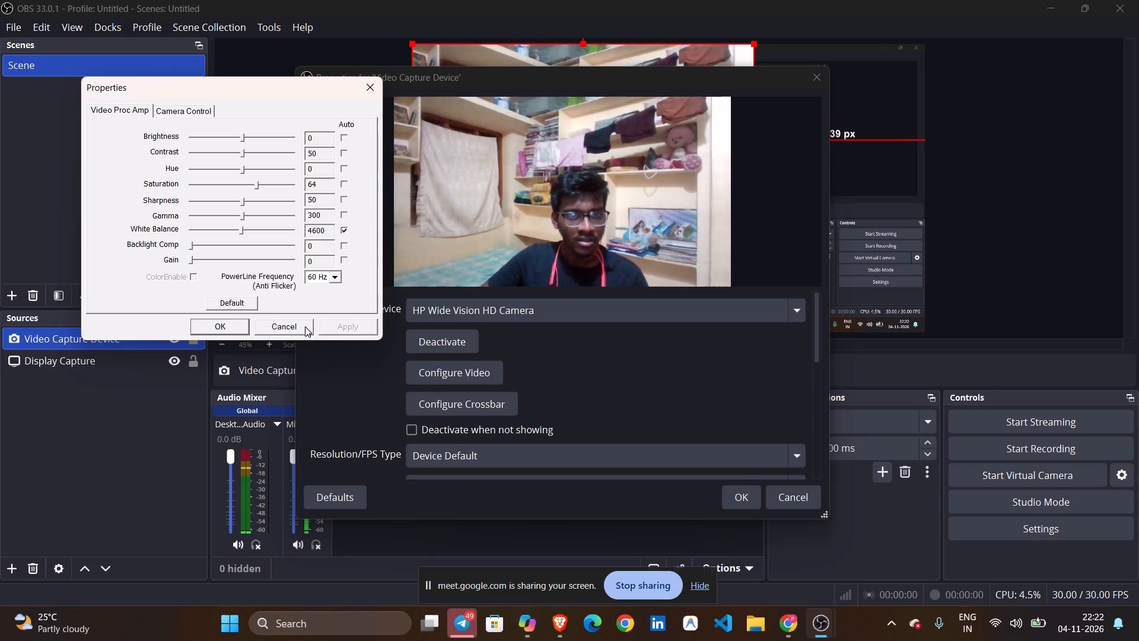
left_click(297, 326)
left_click(476, 401)
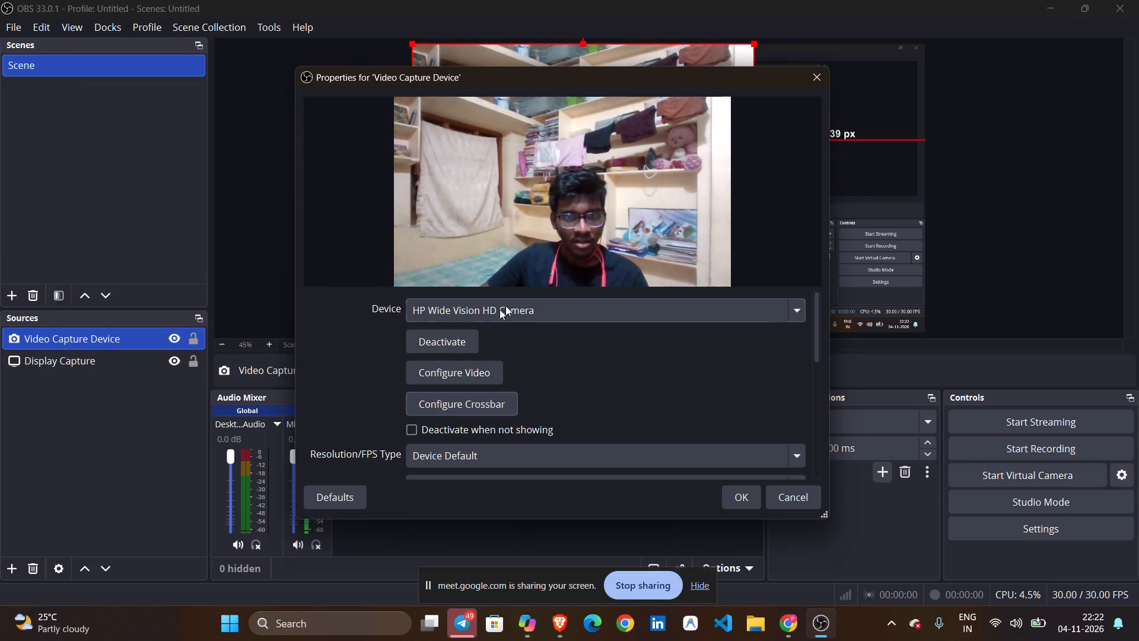
scroll(505, 389, "down", 2)
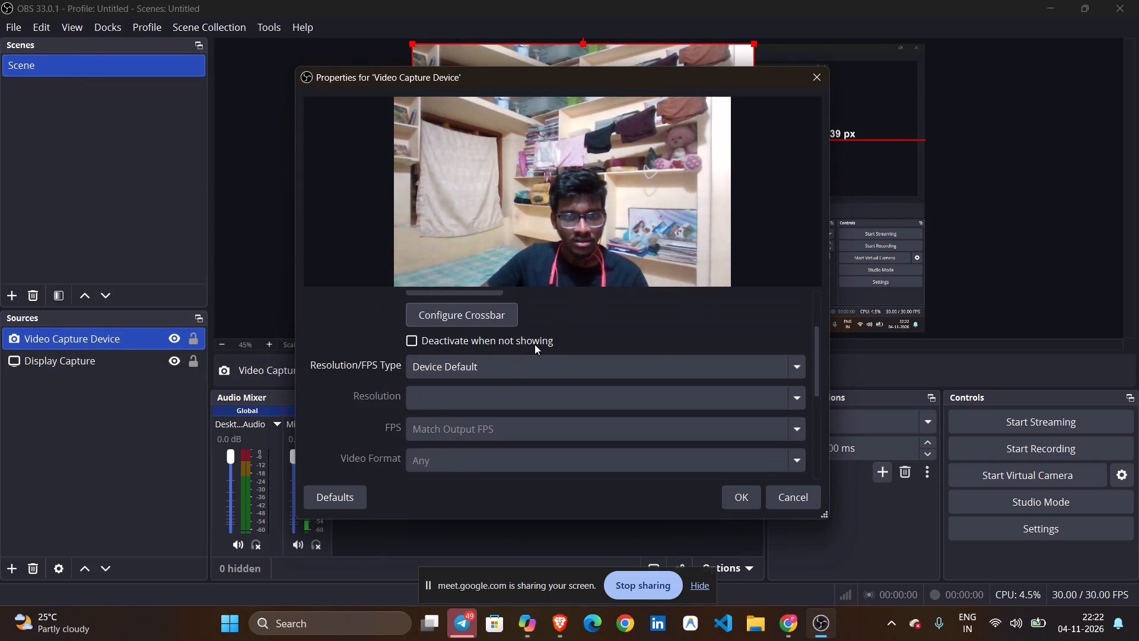
left_click(508, 366)
left_click(508, 366)
left_click(486, 399)
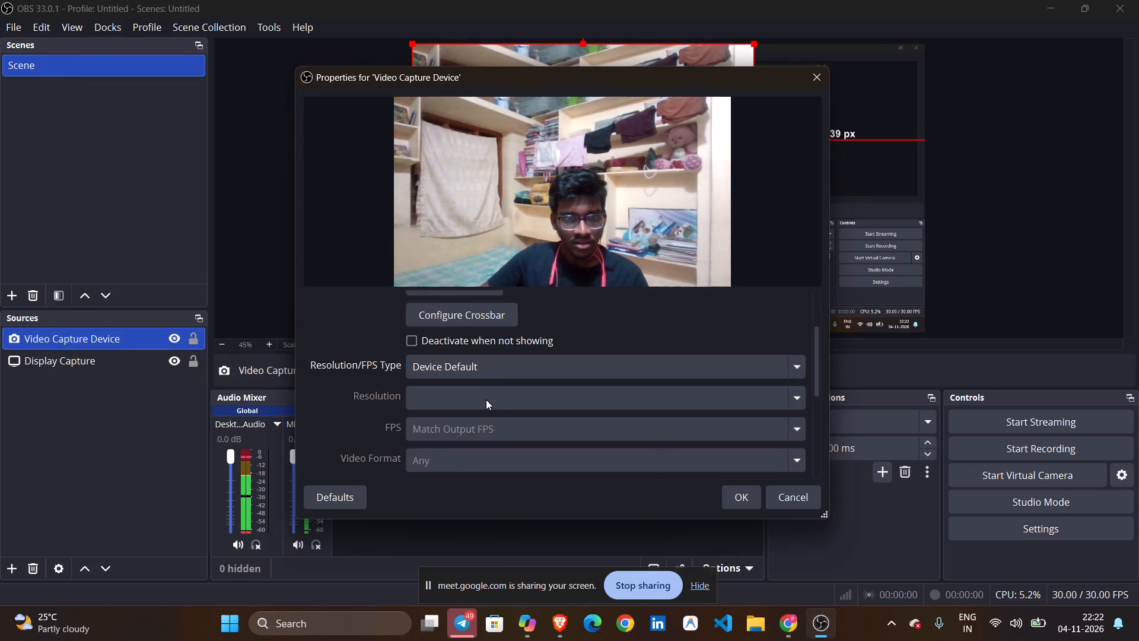
scroll(492, 405, "down", 9)
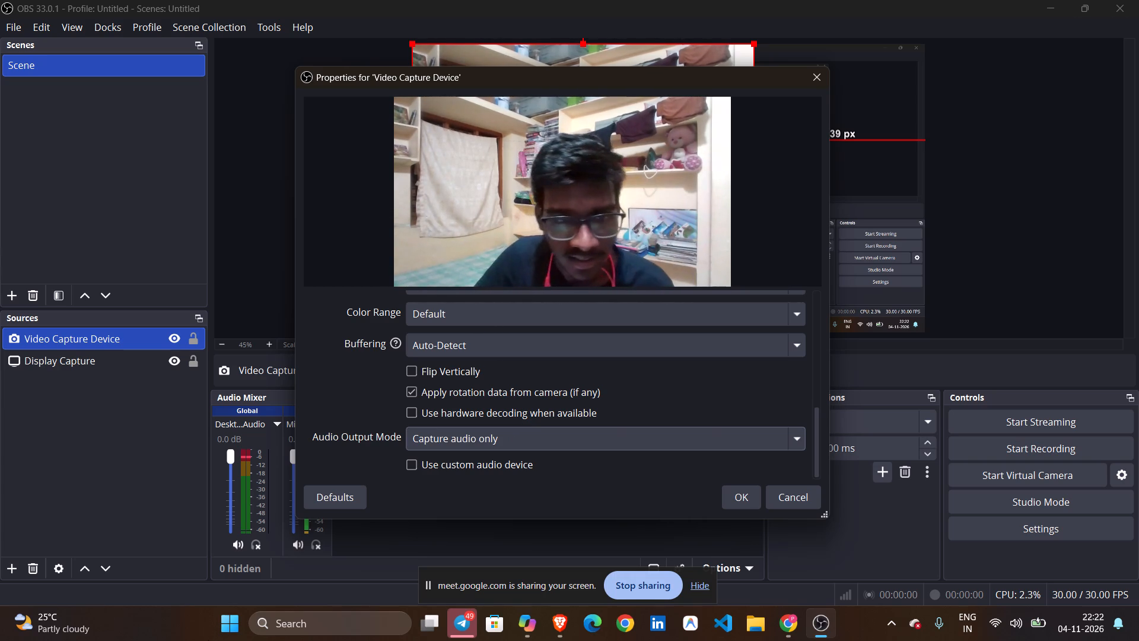
scroll(523, 426, "up", 6)
scroll(518, 426, "down", 2)
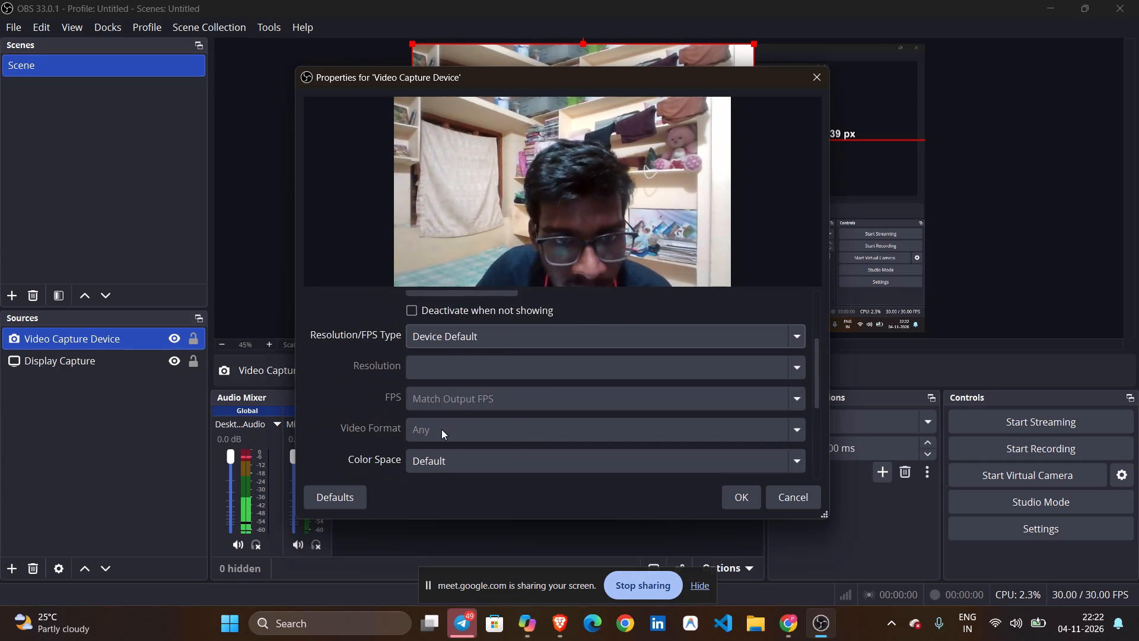
scroll(459, 427, "down", 2)
scroll(459, 427, "up", 3)
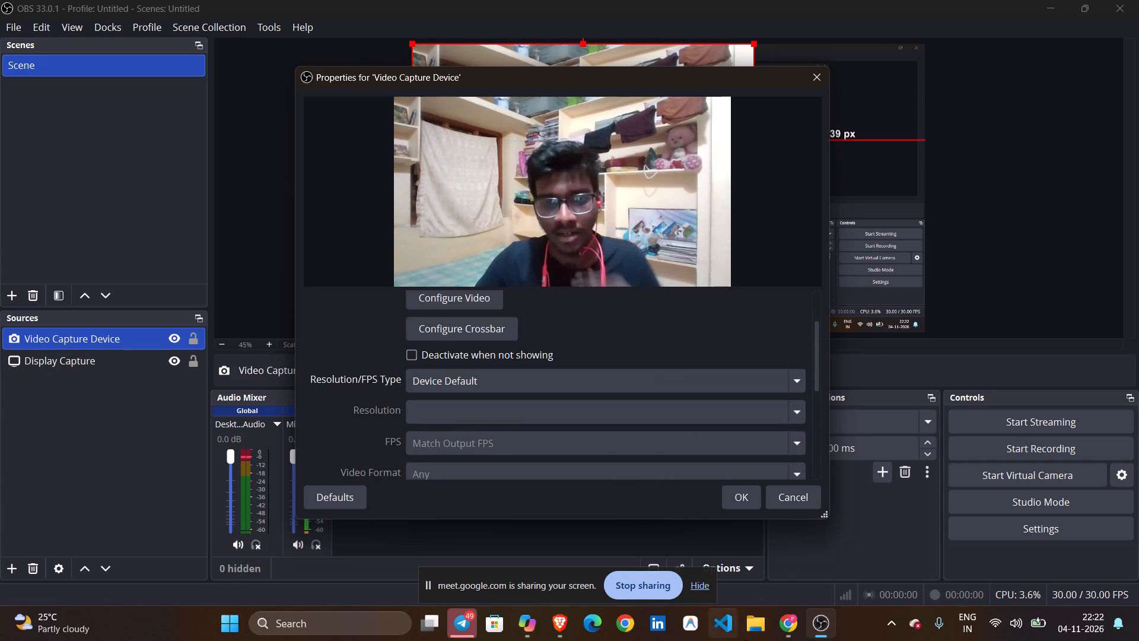
Switch to Brave and look through the Levine Tech Talks blog tutorials page.
left_click(567, 626)
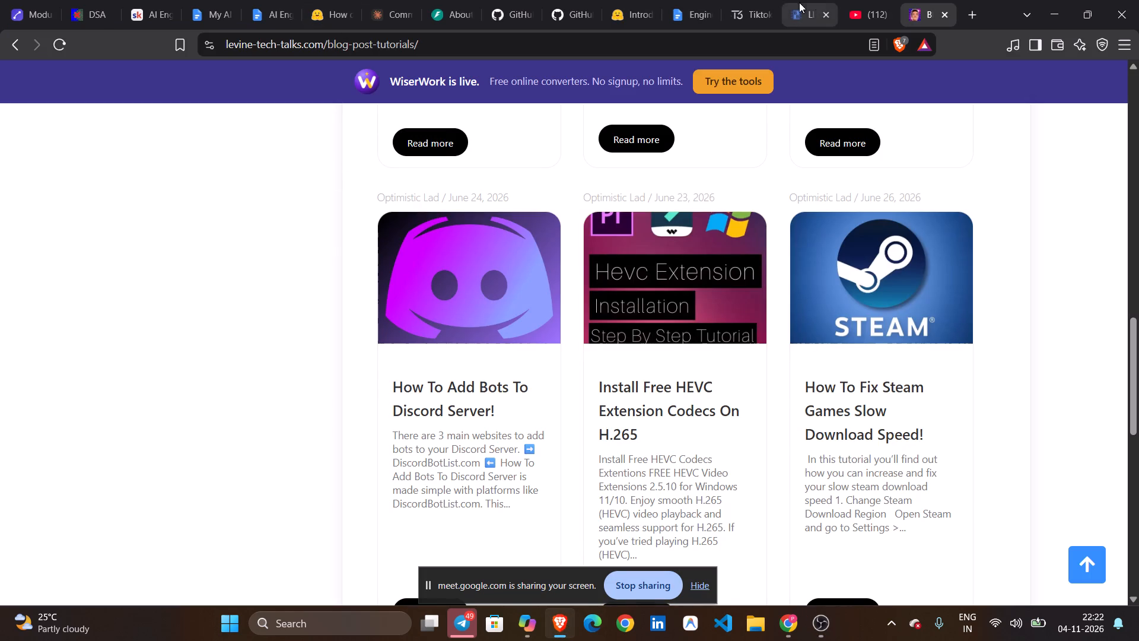
scroll(796, 319, "up", 3)
scroll(796, 319, "down", 1)
scroll(796, 319, "up", 9)
scroll(796, 319, "down", 1)
scroll(796, 319, "up", 4)
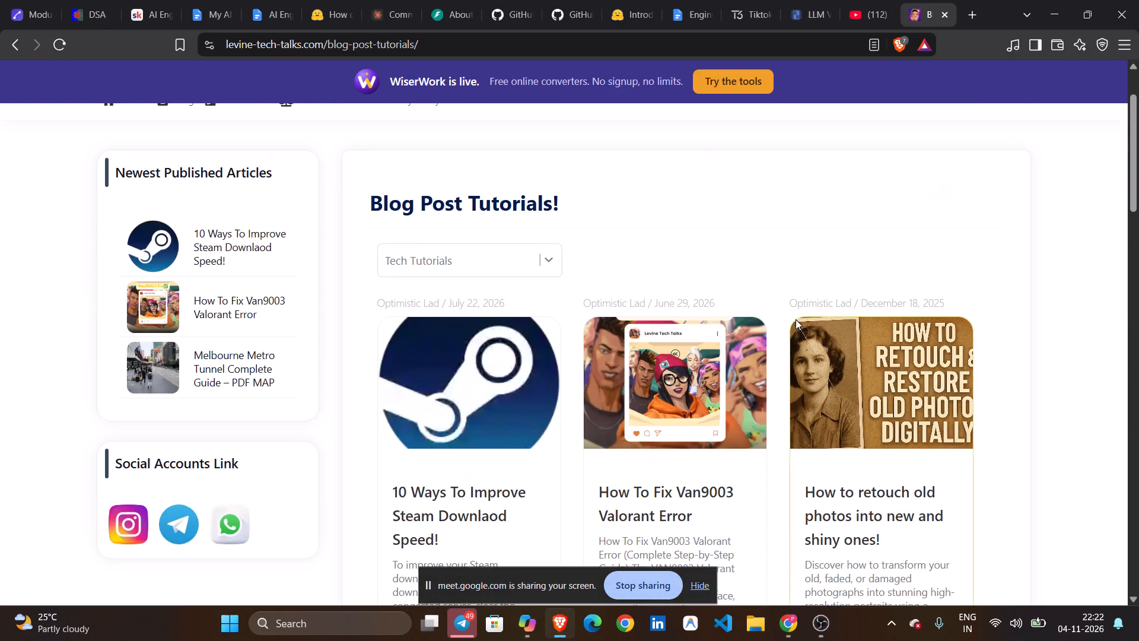
scroll(796, 319, "up", 7)
Watch the YouTube tutorial on making a circle webcam in OBS from about 1:43, pausing at the Filters part.
left_click(864, 0)
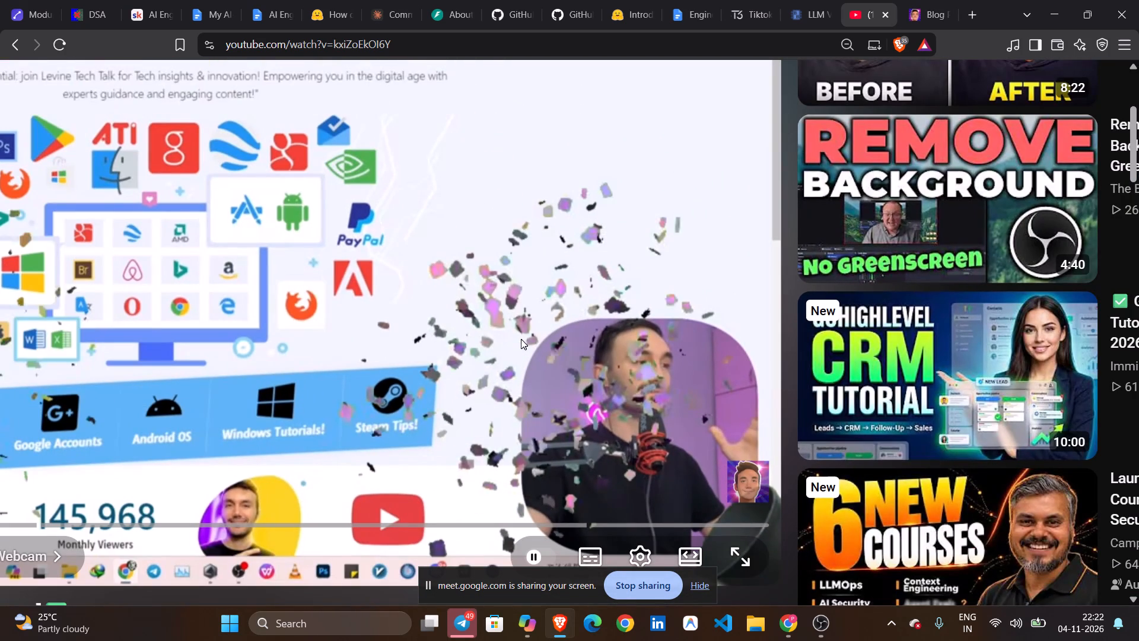
left_click(364, 514)
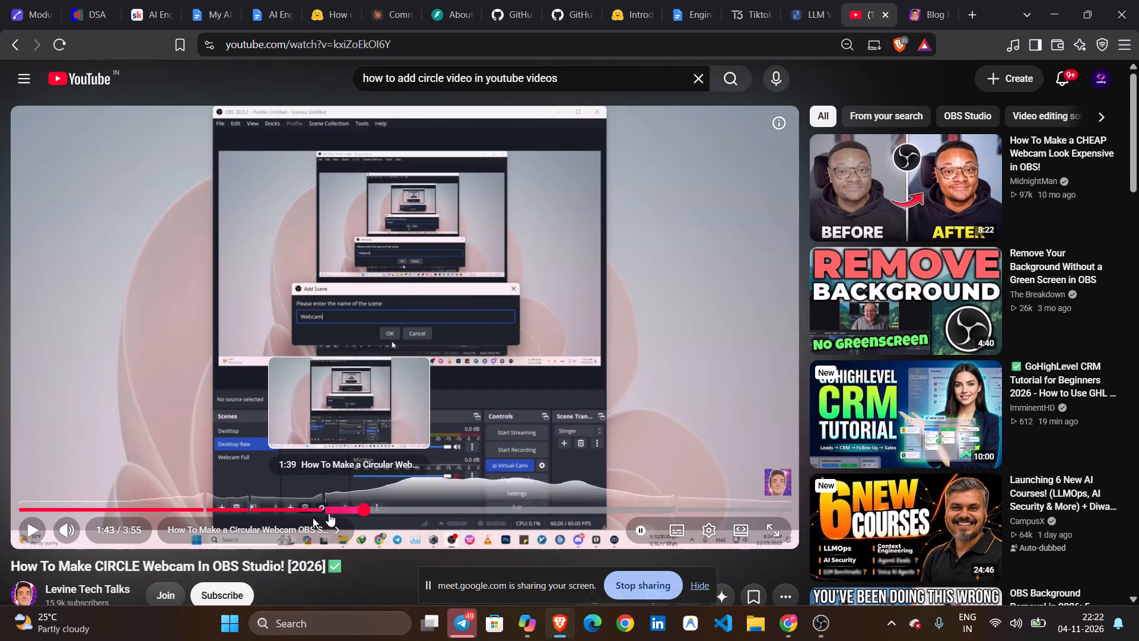
left_click(24, 525)
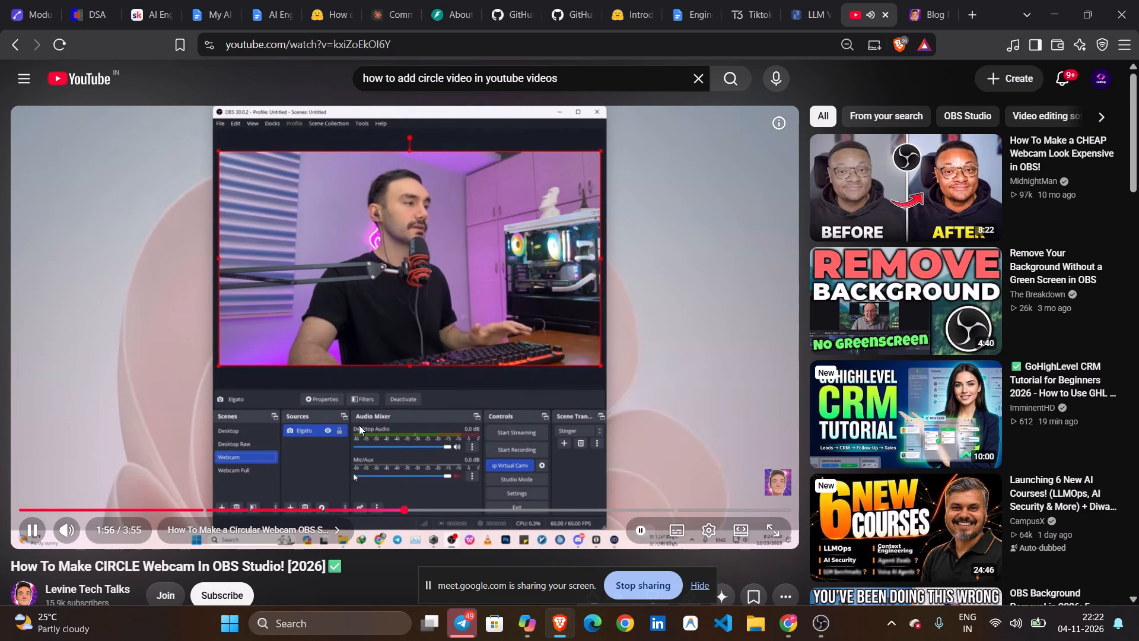
left_click(359, 425)
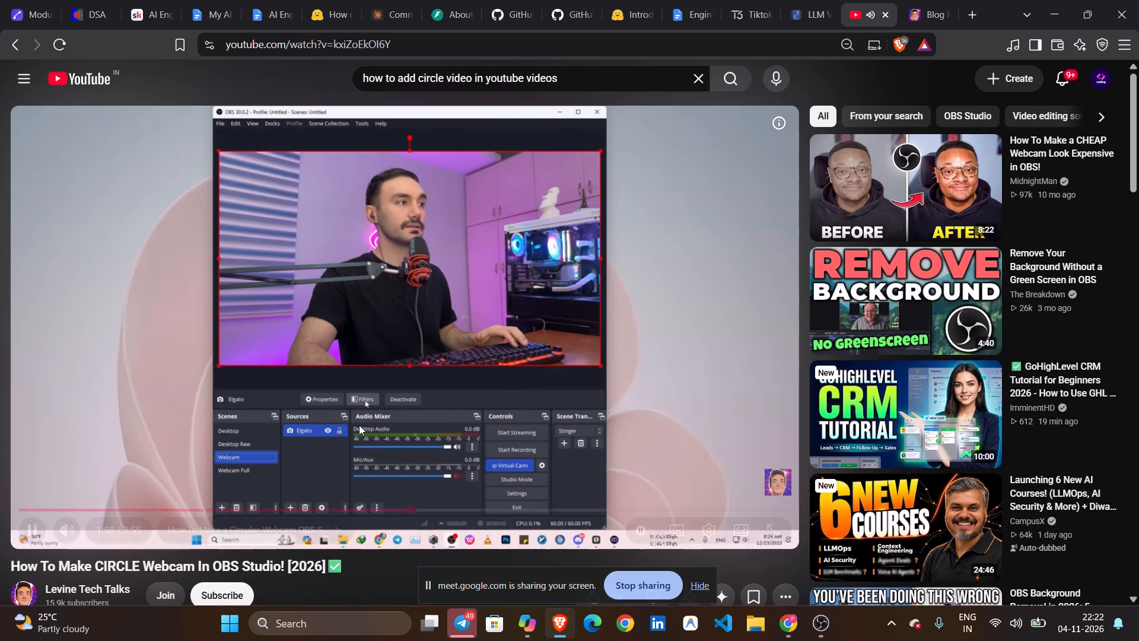
Switch back to OBS Studio and accept the Video Capture Device properties.
left_click(825, 618)
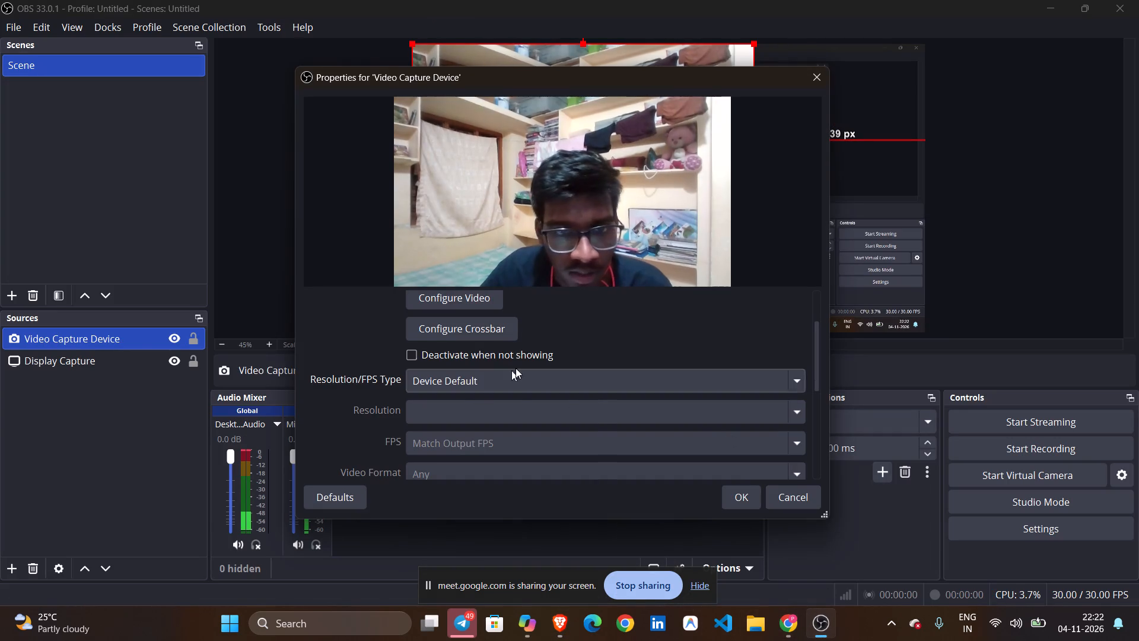
left_click(750, 495)
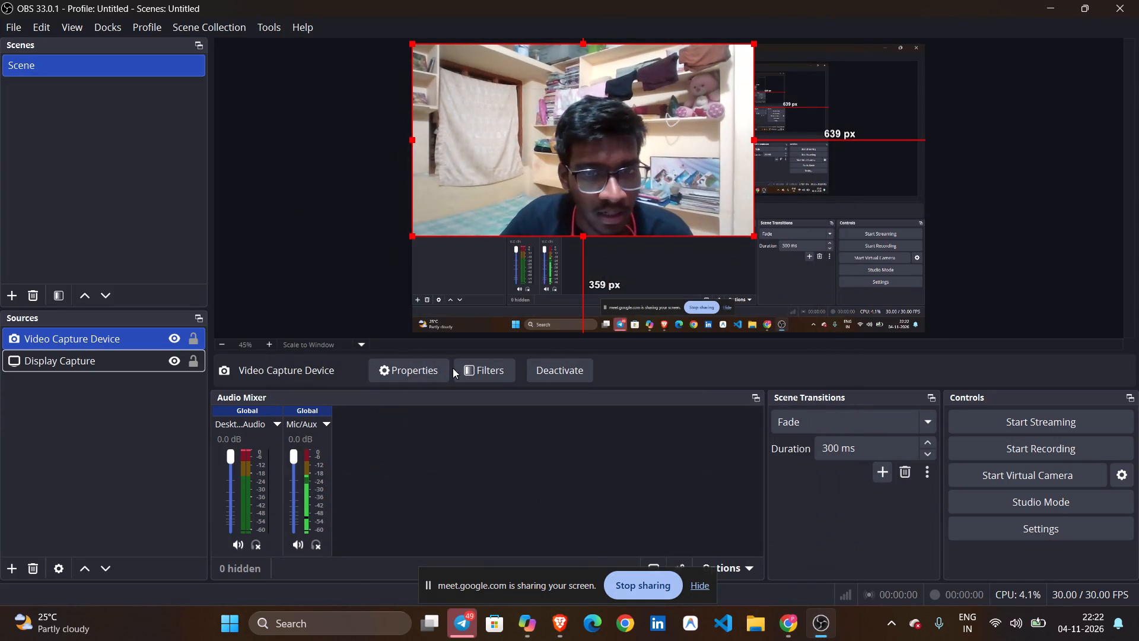
Review the effect filters and audio/video filters available for the Video Capture Device source without adding any.
left_click(469, 361)
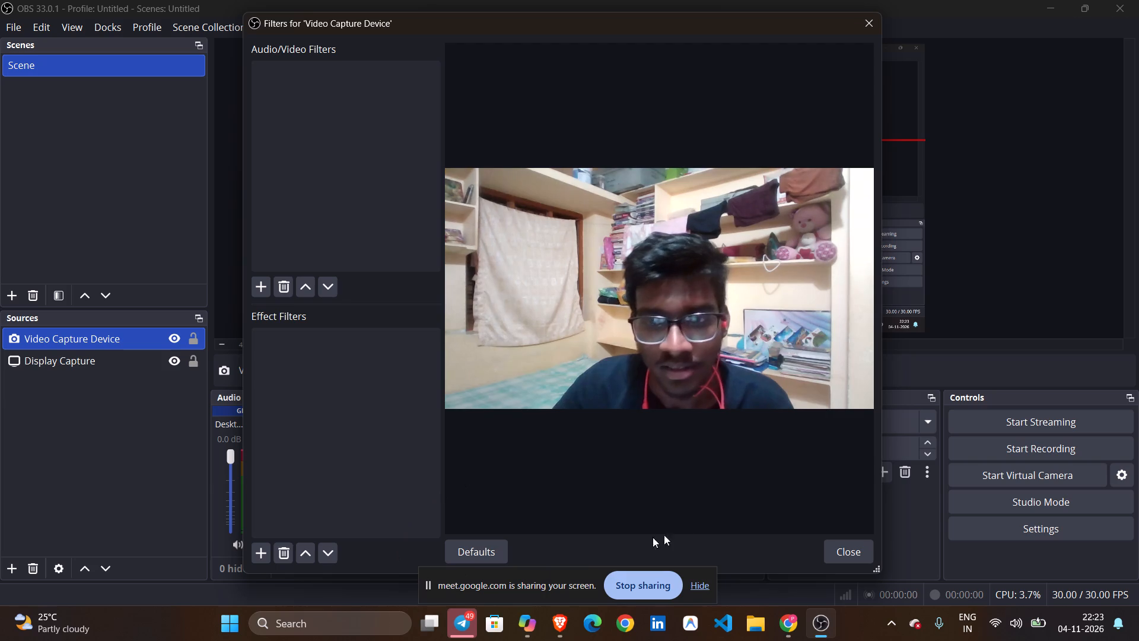
left_click(477, 552)
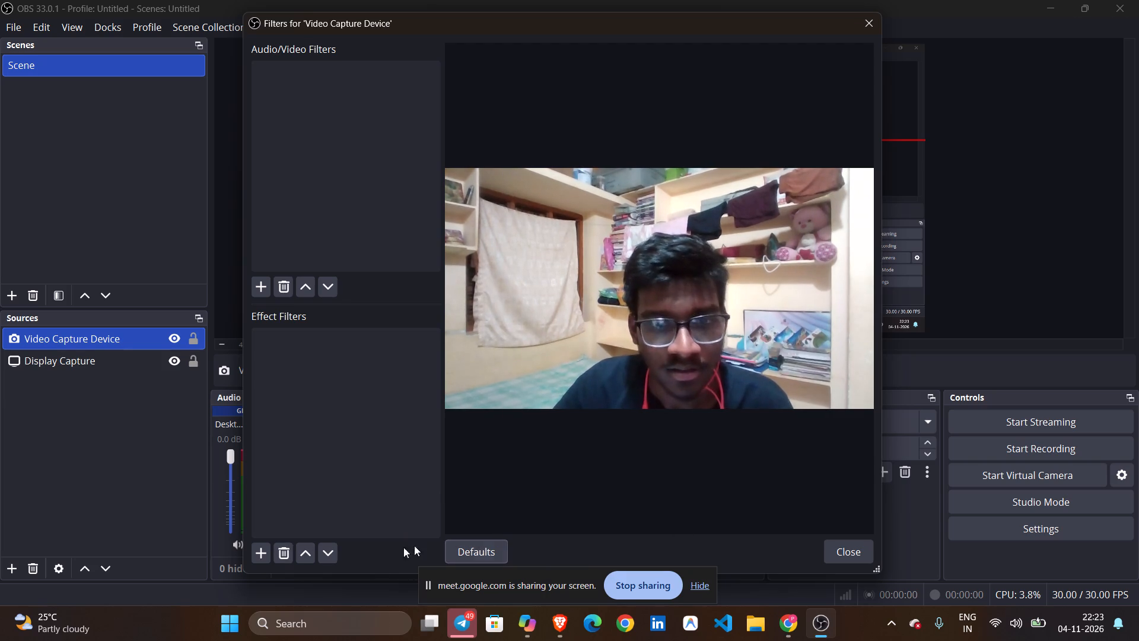
left_click(266, 557)
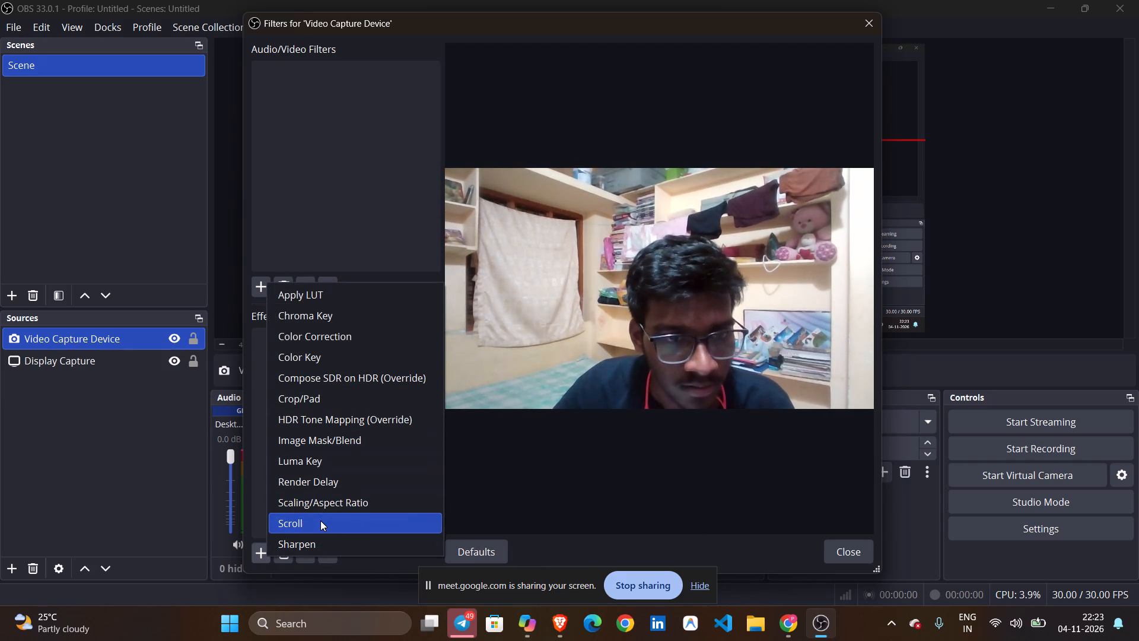
left_click(545, 467)
left_click(253, 281)
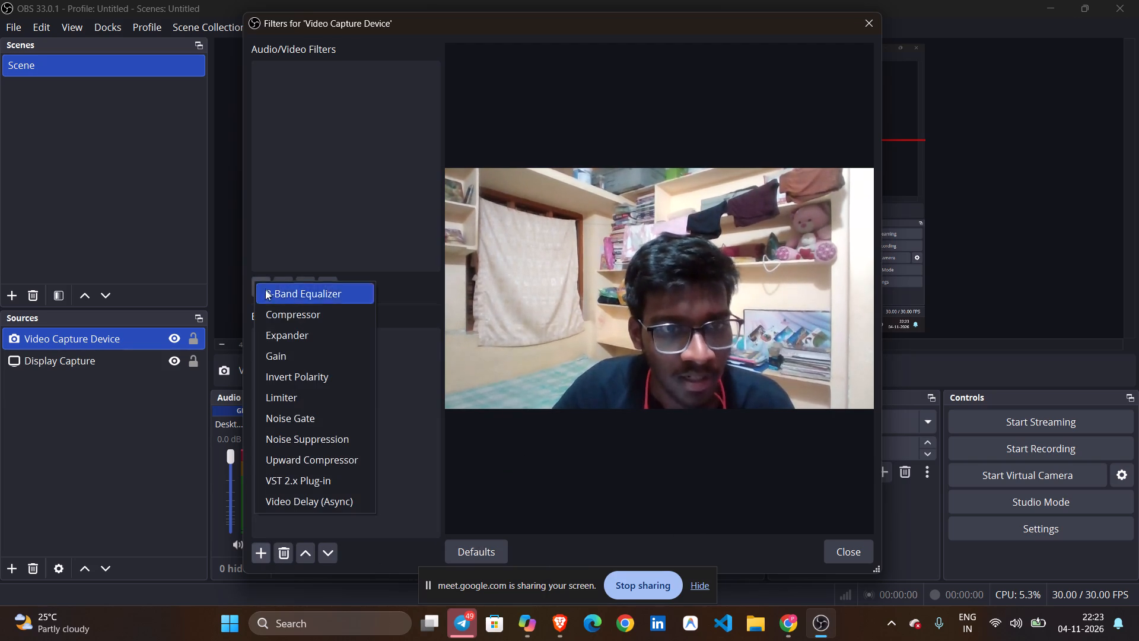
left_click(431, 456)
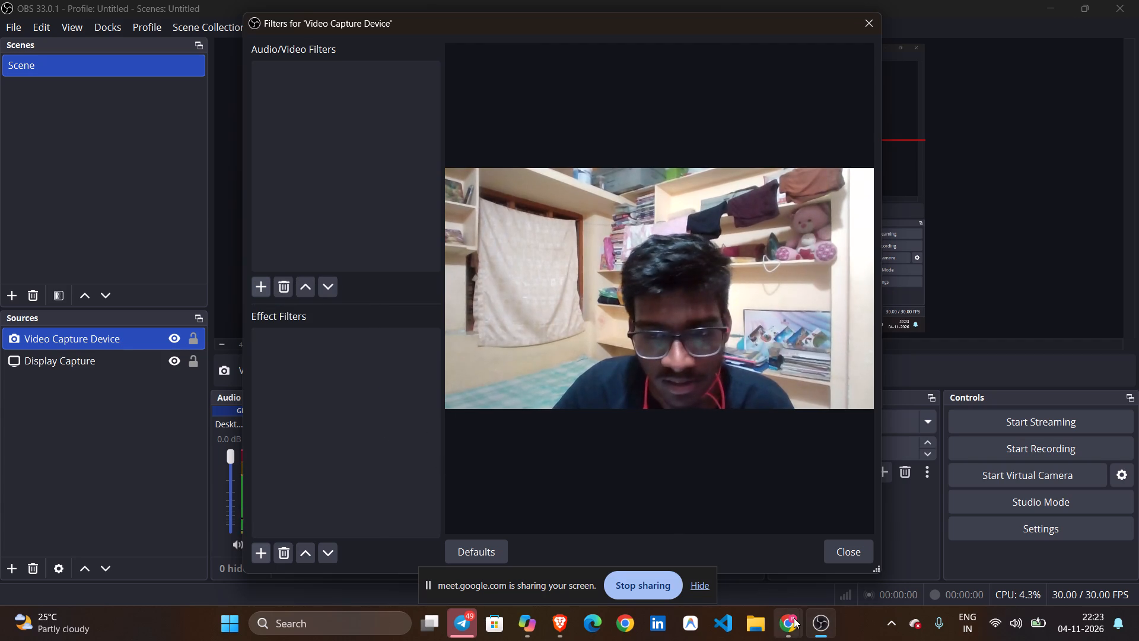
Switch to Brave and replay the circle webcam tutorial from about 0:40, pausing at the blog article with volume at 59.
left_click(564, 620)
left_click(479, 337)
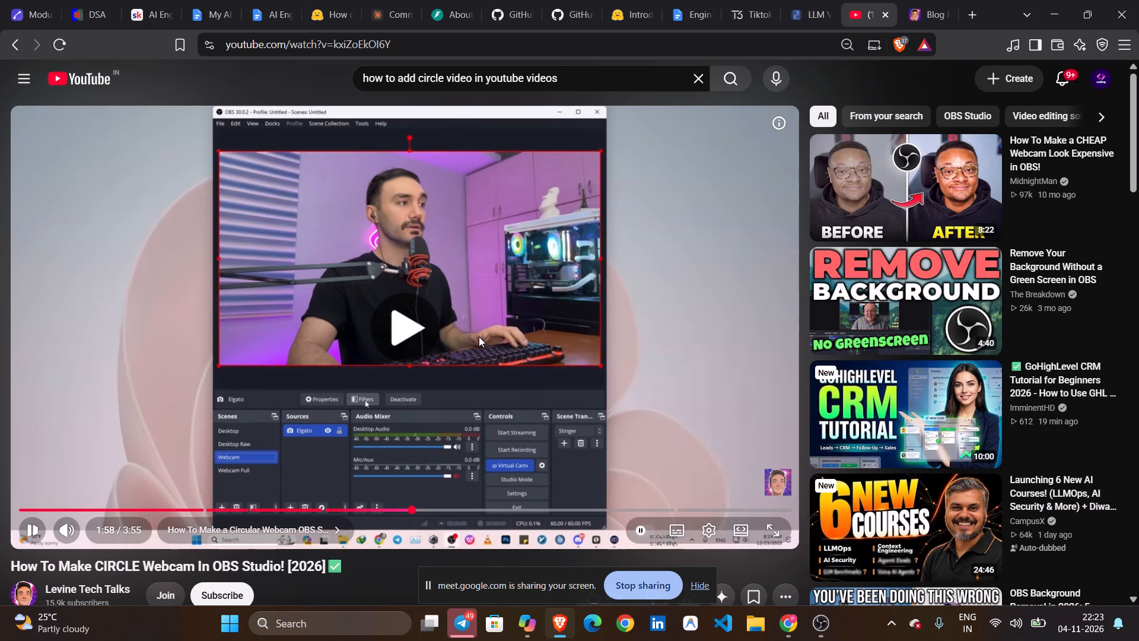
left_click(125, 511)
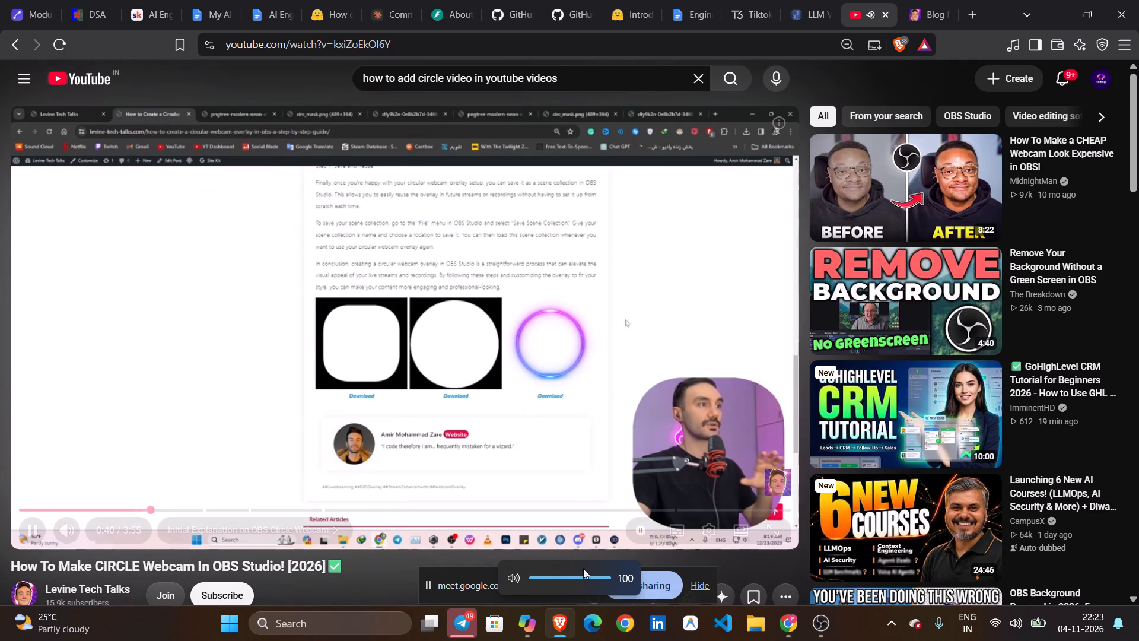
left_click(577, 580)
left_click(553, 358)
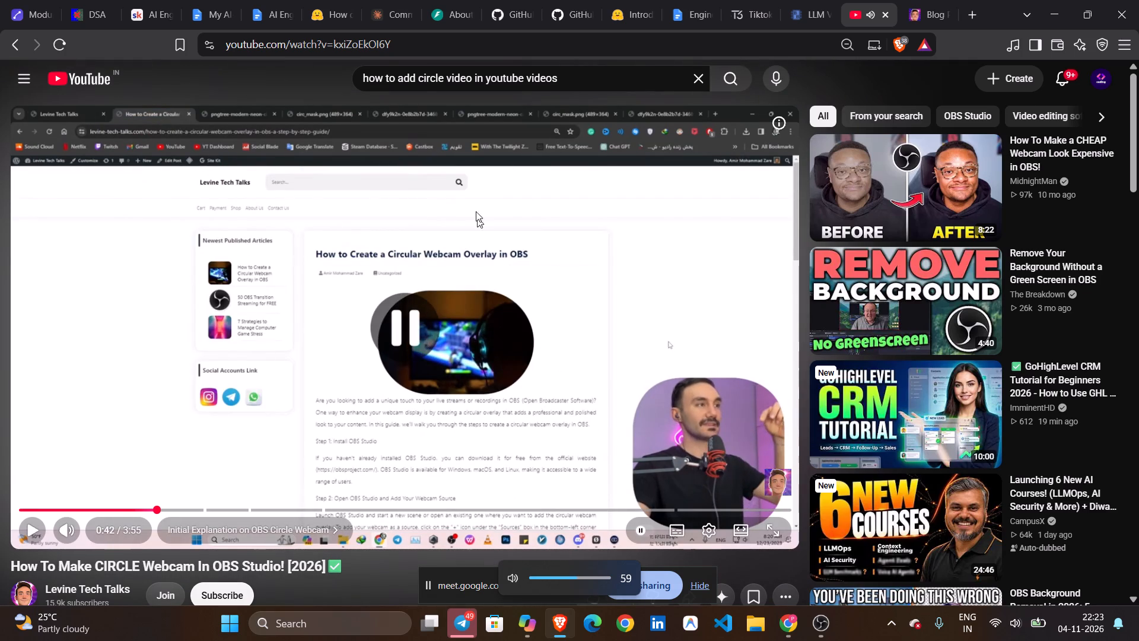
scroll(469, 189, "right", 1)
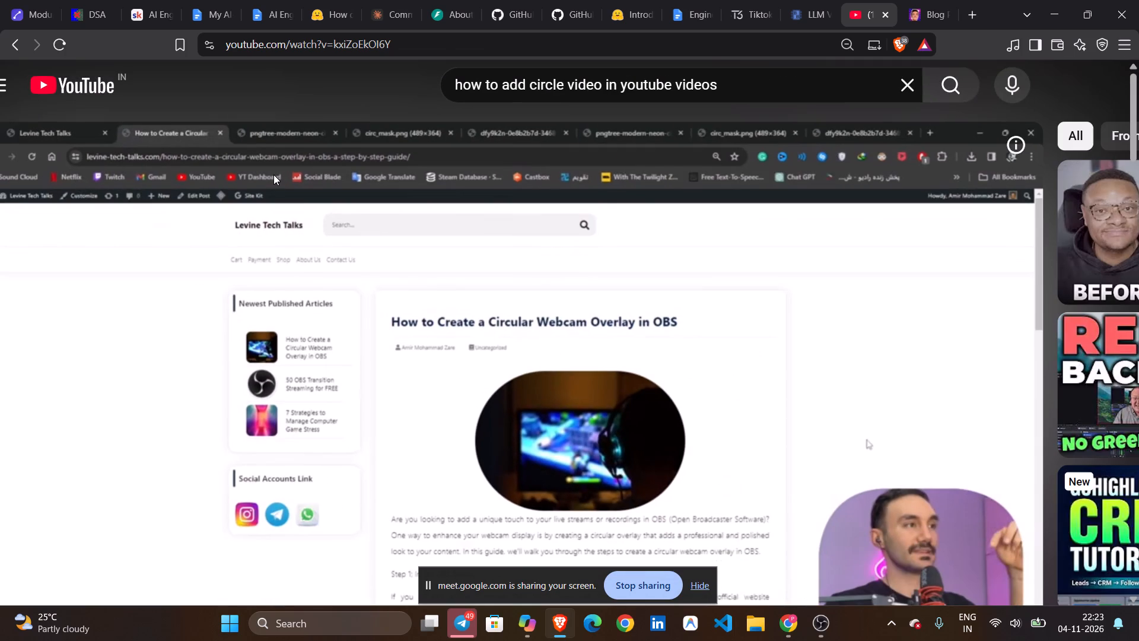
Return to the Levine Tech Talks blog page and load its address extended with how-to-create.
left_click(914, 0)
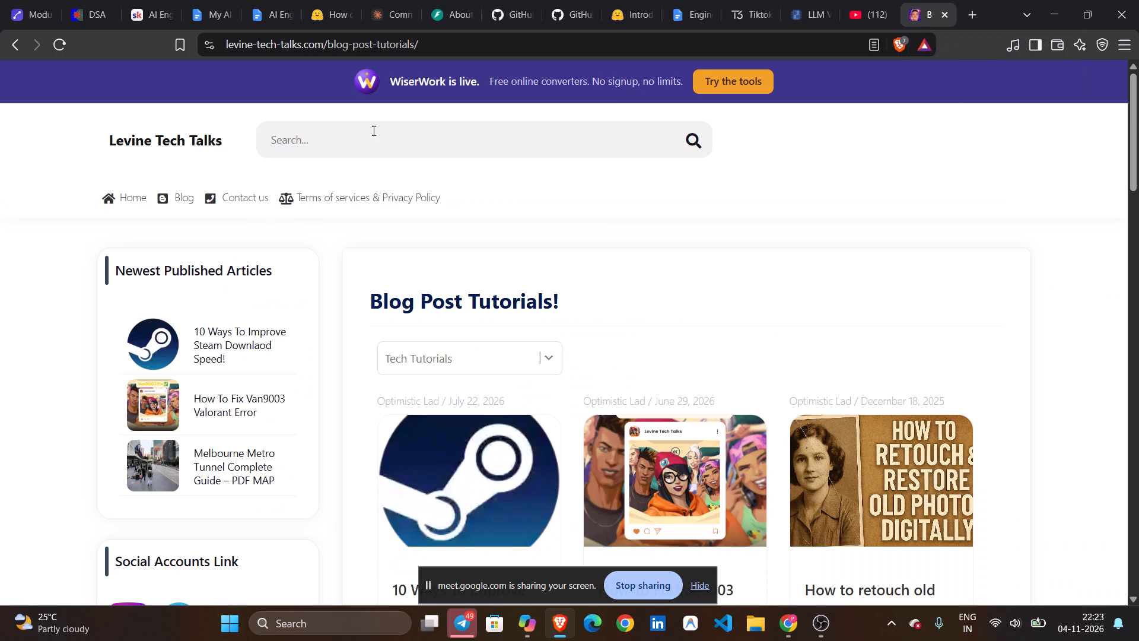
left_click(437, 52)
left_click(437, 52)
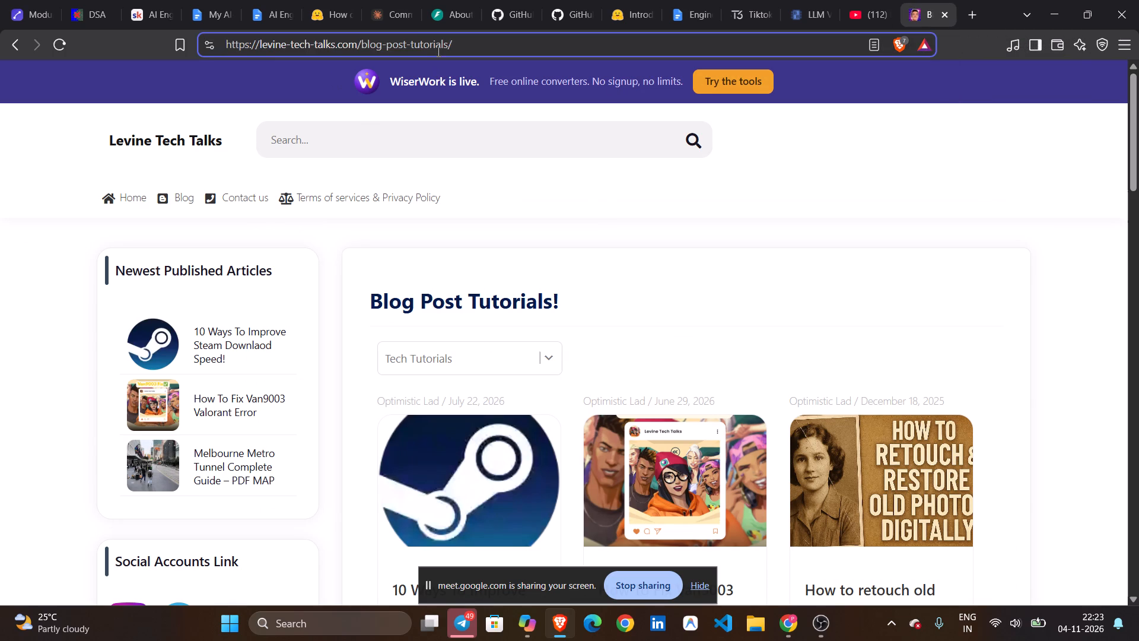
type("how-toc")
key("BackSpace")
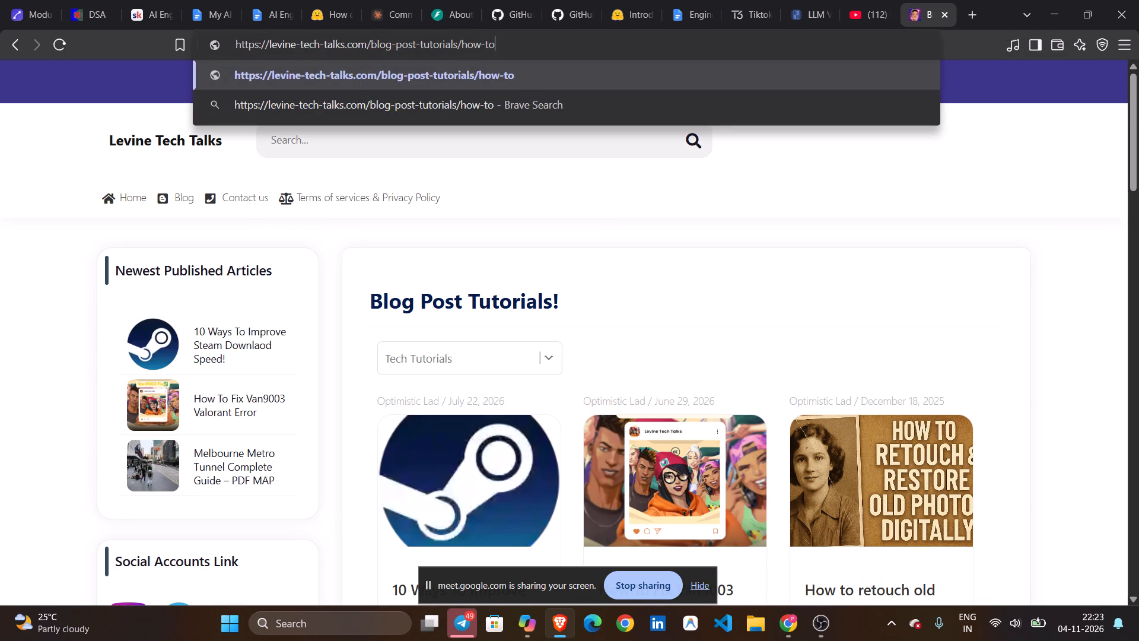
type("-ca")
key("BackSpace")
type("reate")
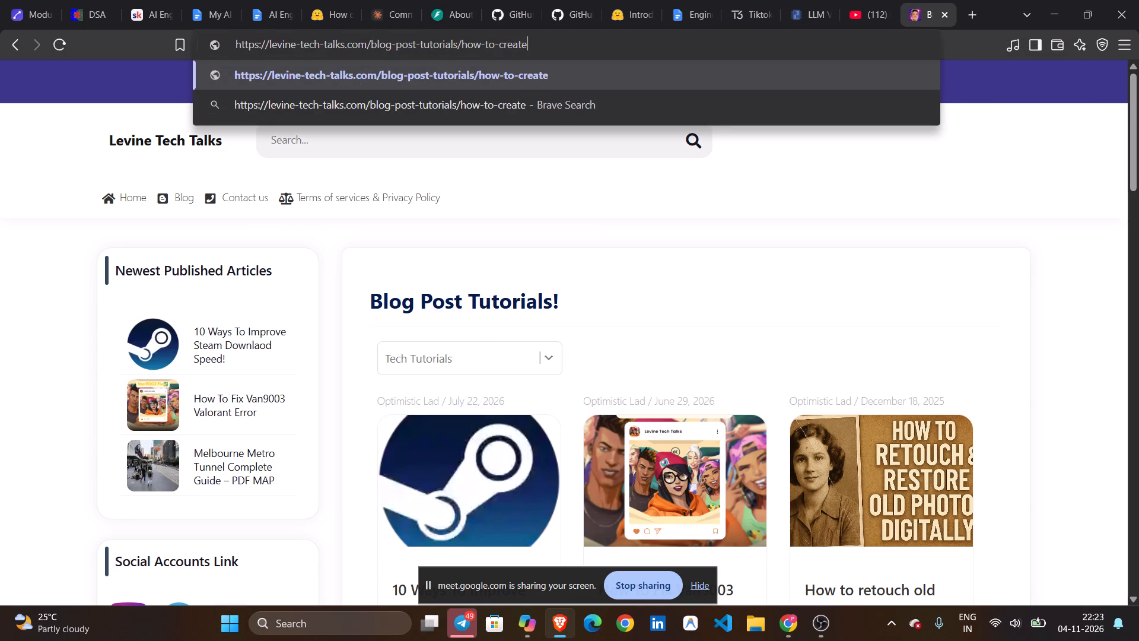
key("Return")
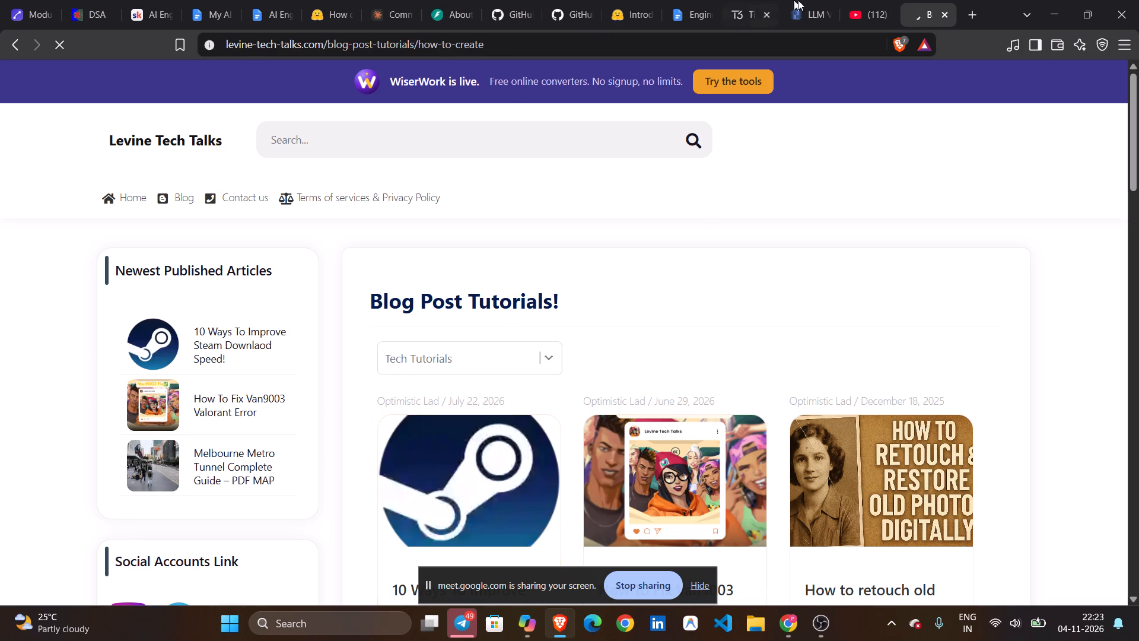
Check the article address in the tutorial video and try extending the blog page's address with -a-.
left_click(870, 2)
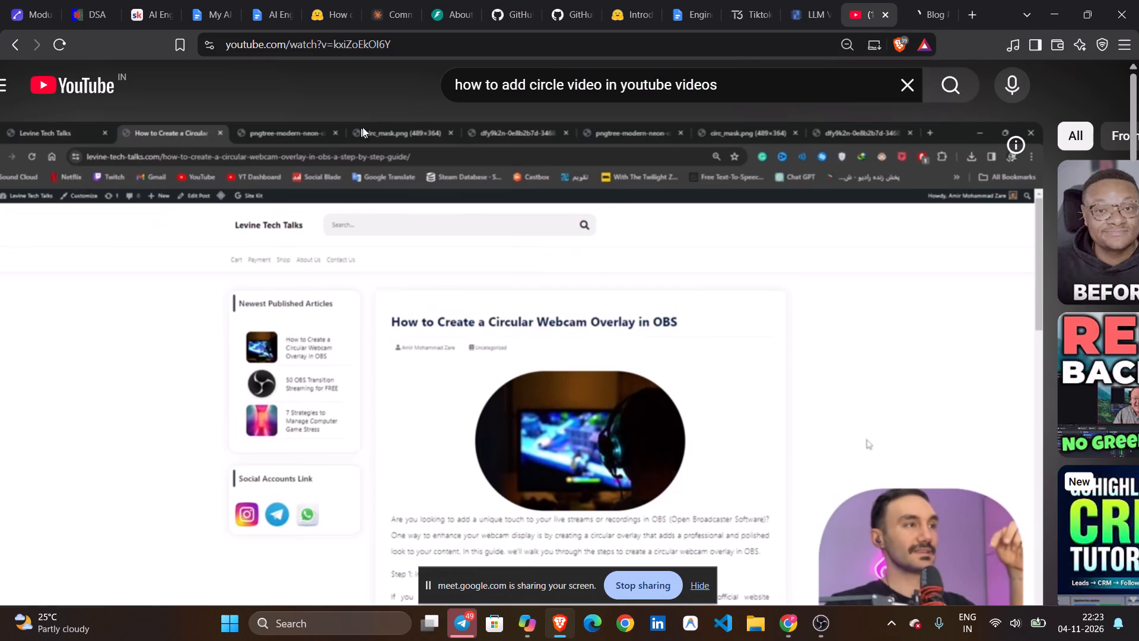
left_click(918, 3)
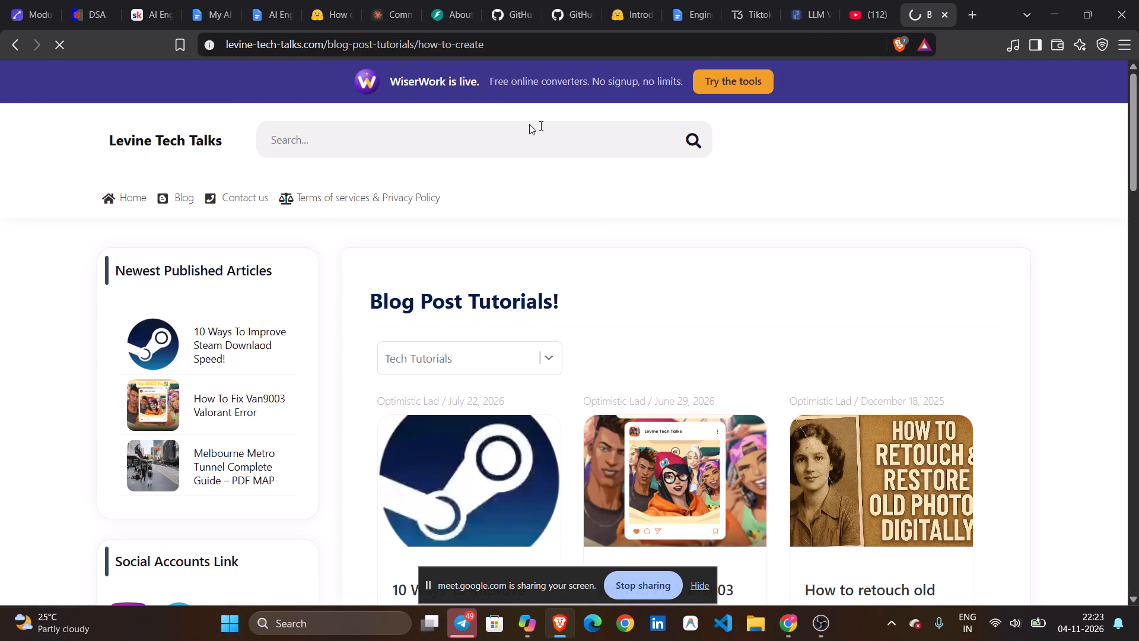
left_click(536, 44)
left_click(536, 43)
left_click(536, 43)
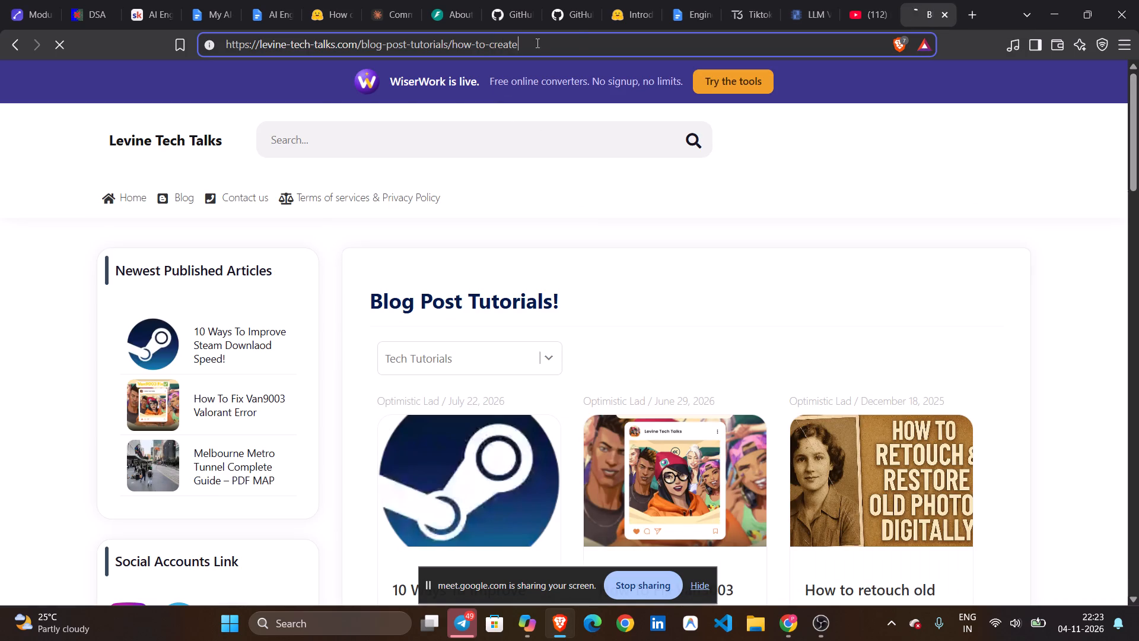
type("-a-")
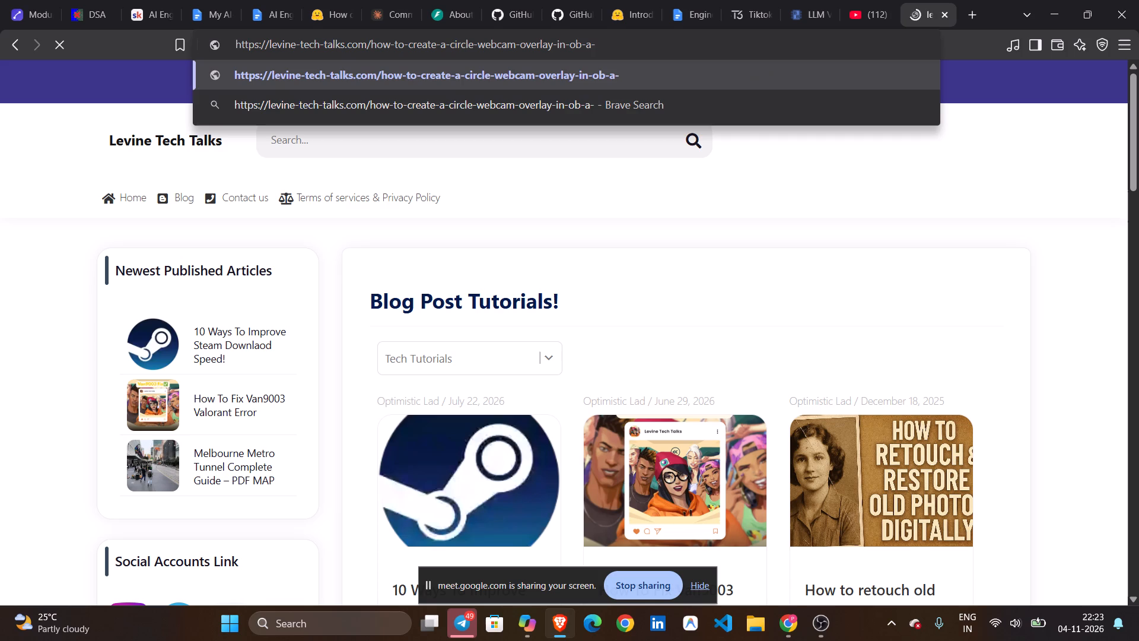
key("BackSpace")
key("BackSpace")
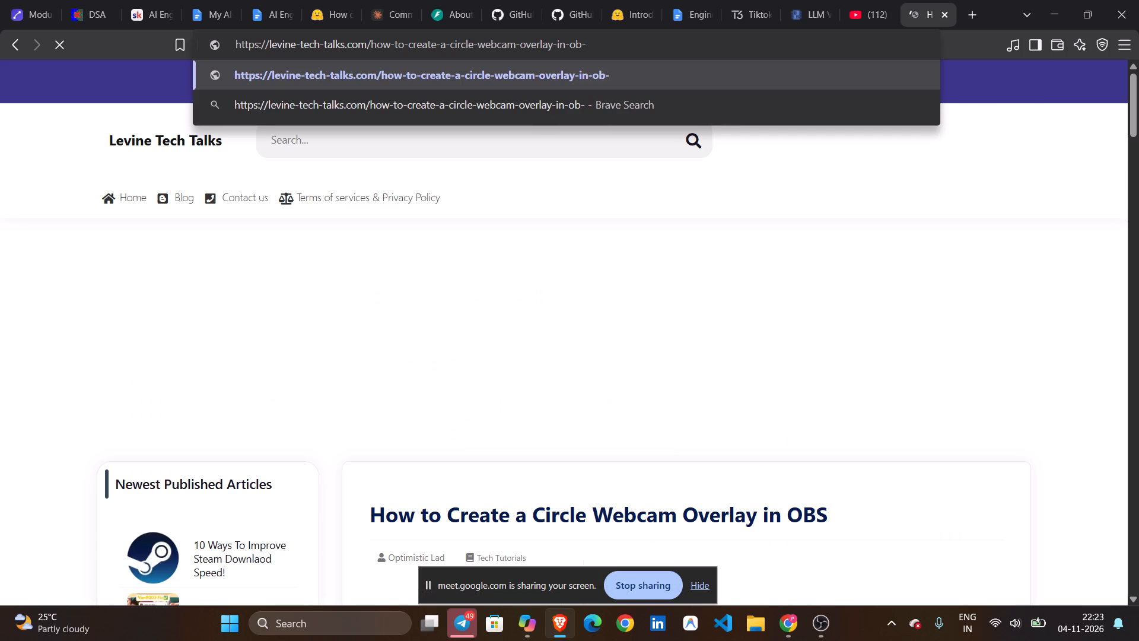
Look through the circle webcam overlay article for the downloadable mask images and open the white circle mask enlarged.
scroll(420, 410, "down", 2)
scroll(575, 367, "down", 6)
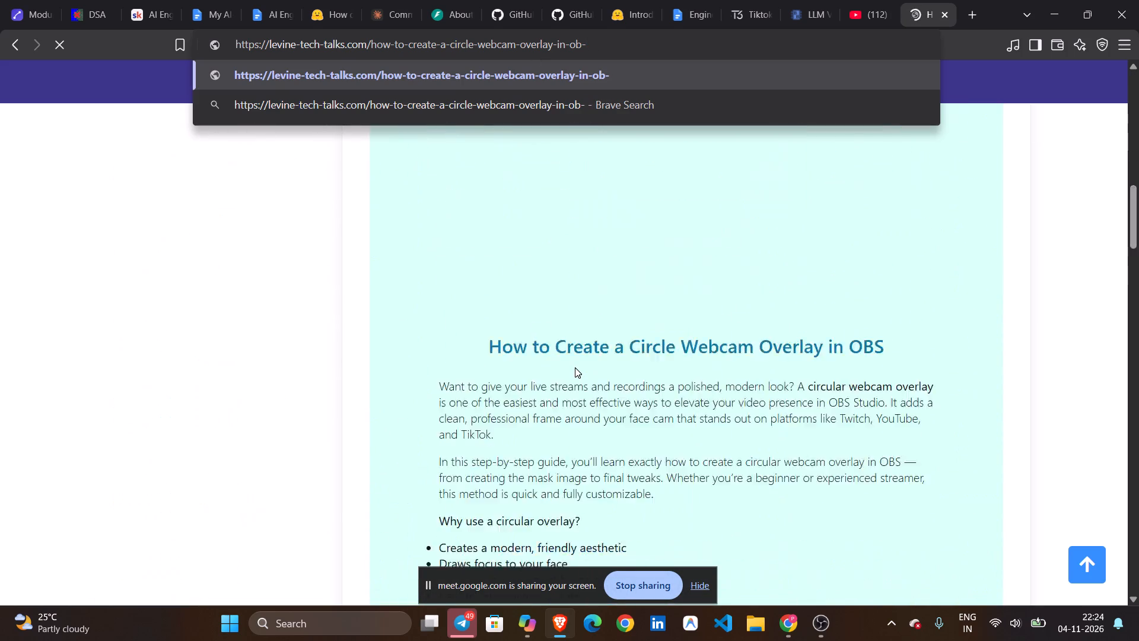
scroll(575, 367, "down", 15)
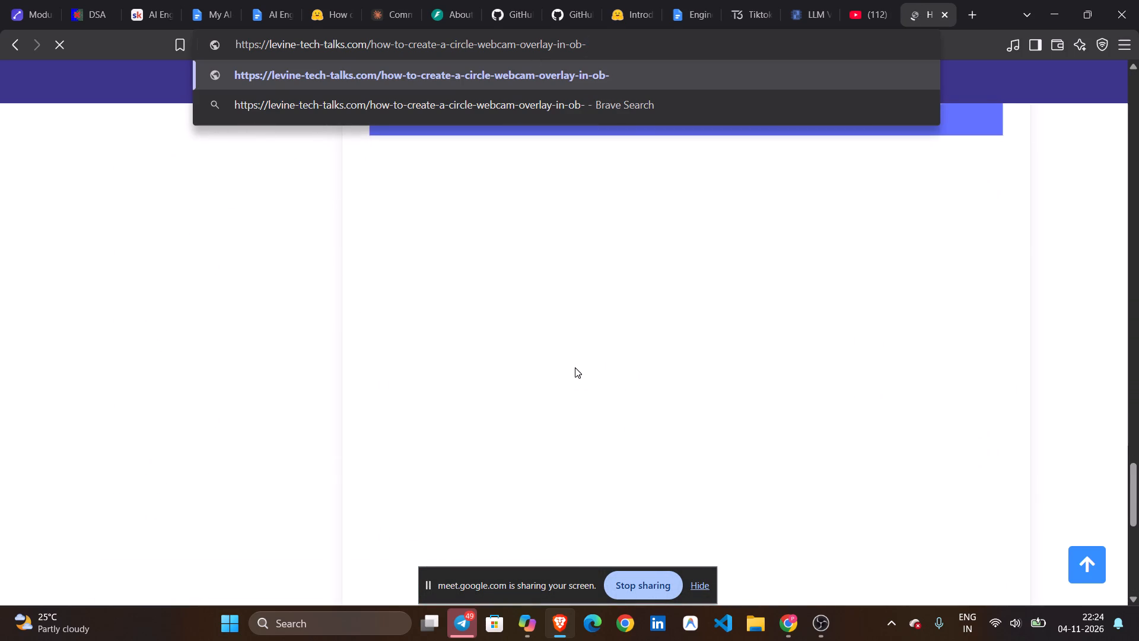
scroll(575, 367, "down", 2)
scroll(575, 367, "up", 5)
scroll(575, 367, "down", 4)
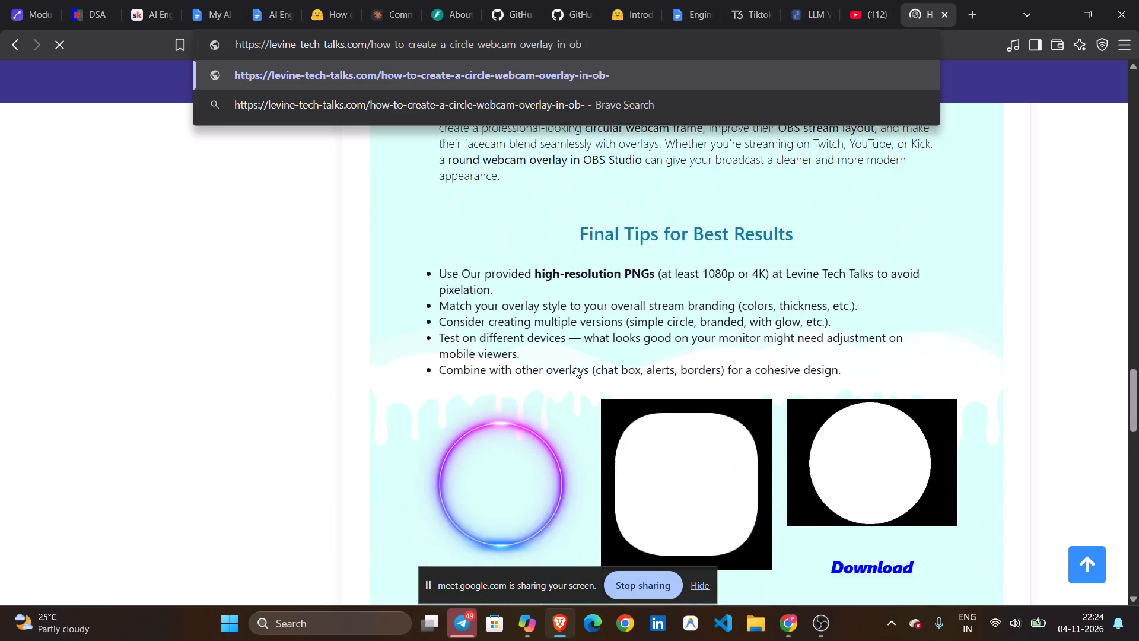
scroll(575, 367, "down", 2)
left_click(873, 415)
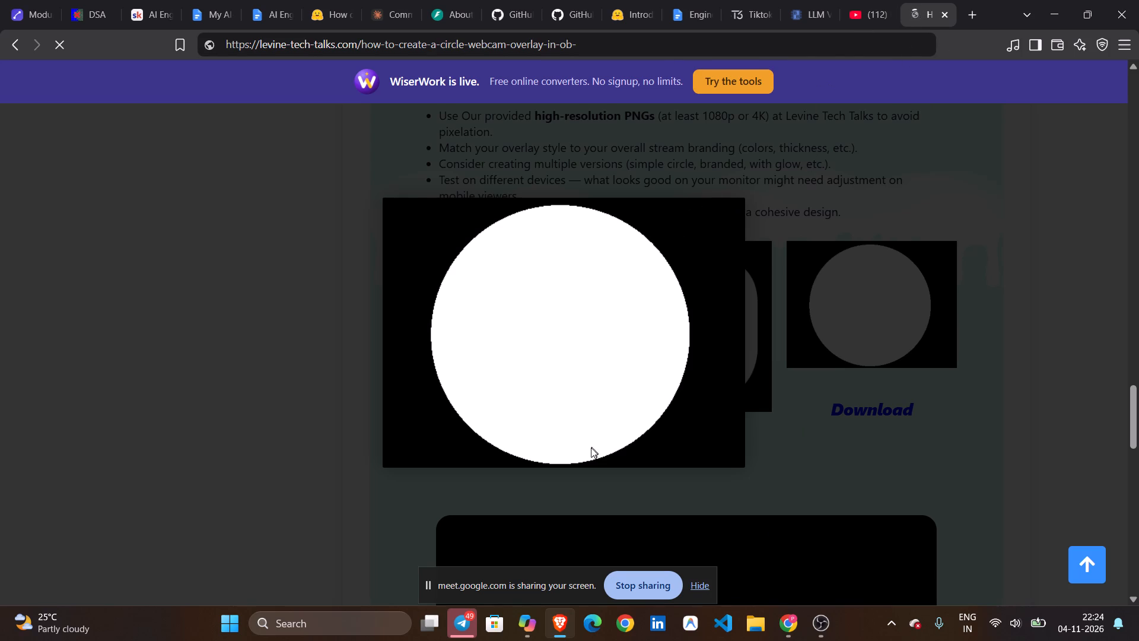
Move the floating screen-sharing bar down and away from the enlarged mask image.
left_click_drag(494, 570, 316, 428)
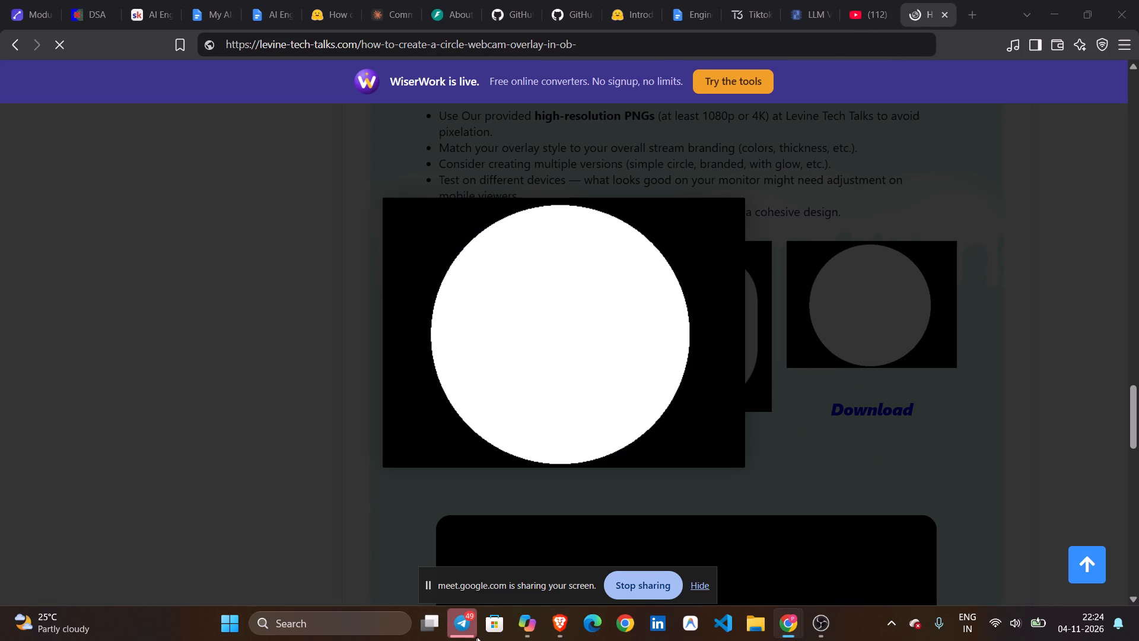
left_click_drag(509, 590, 358, 539)
left_click_drag(374, 530, 374, 536)
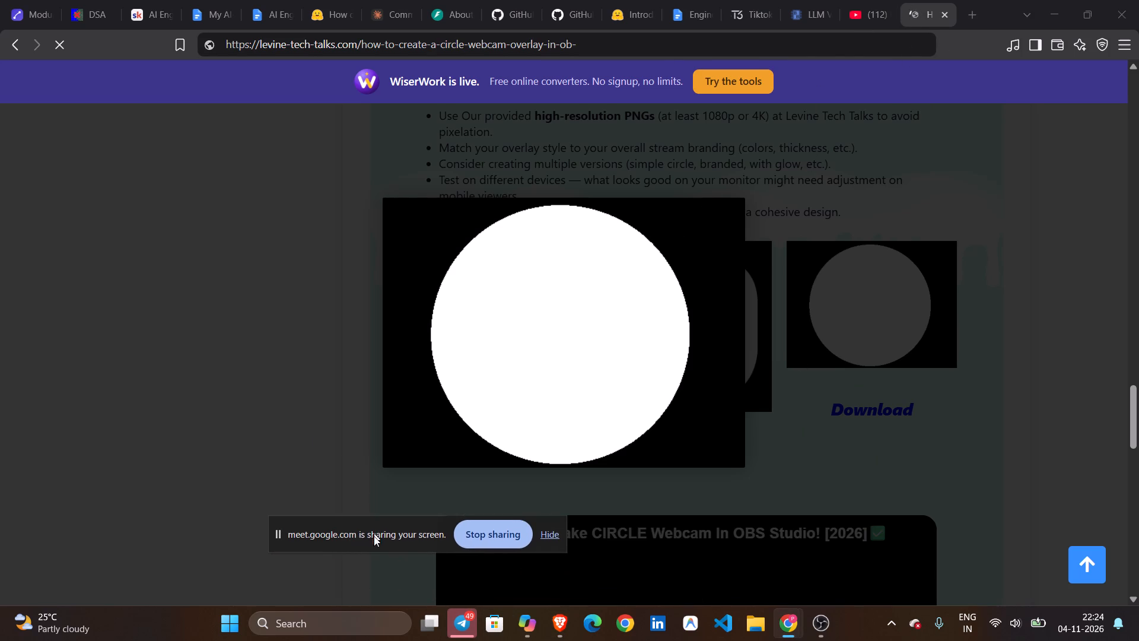
left_click_drag(374, 536, 365, 594)
left_click(884, 217)
Check the browser's download history for the mask file and return to the article.
left_click(857, 410)
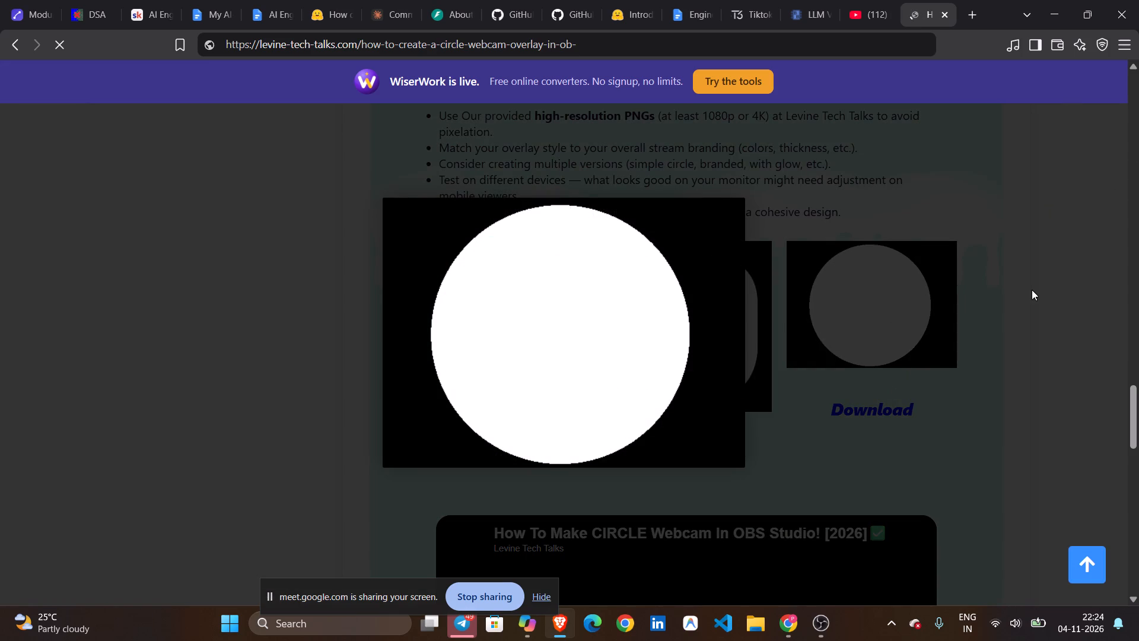
key("ctrl+j")
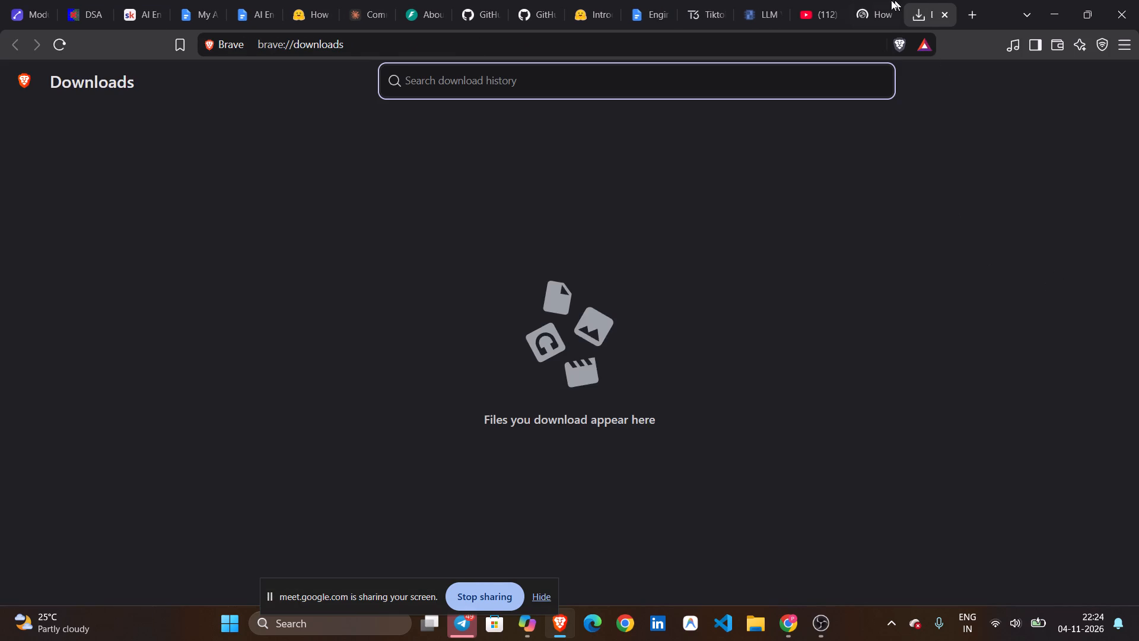
left_click(864, 0)
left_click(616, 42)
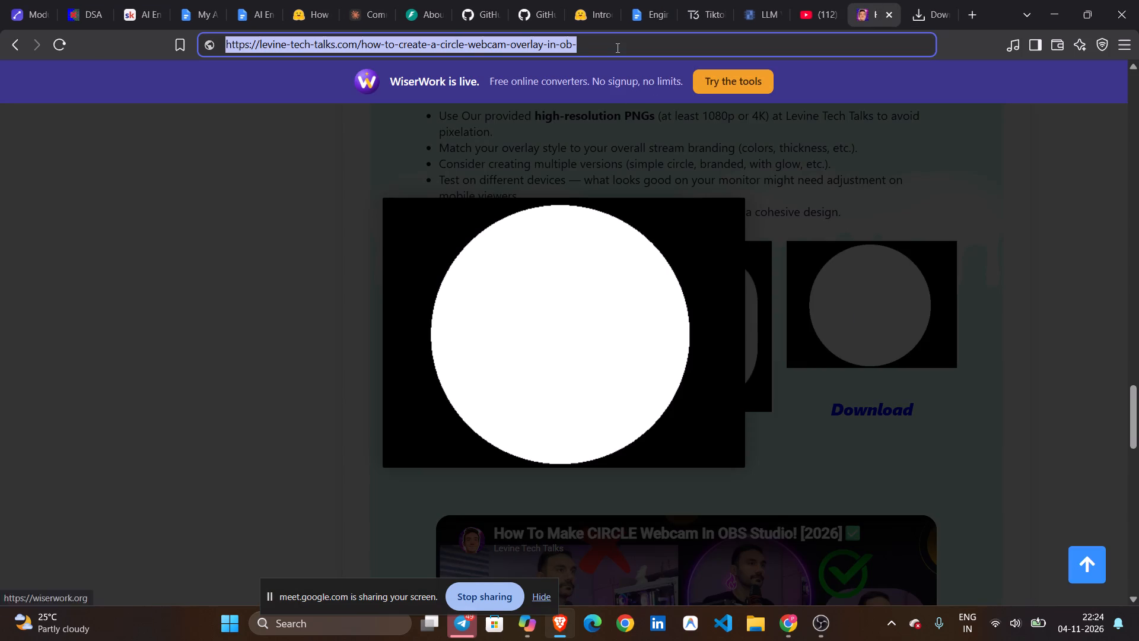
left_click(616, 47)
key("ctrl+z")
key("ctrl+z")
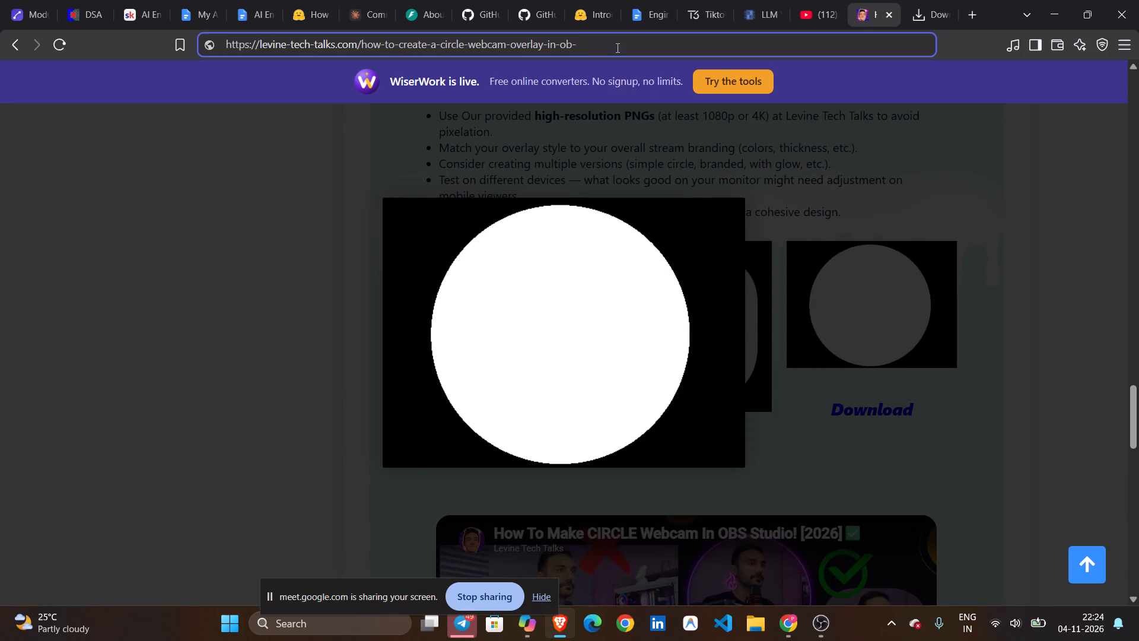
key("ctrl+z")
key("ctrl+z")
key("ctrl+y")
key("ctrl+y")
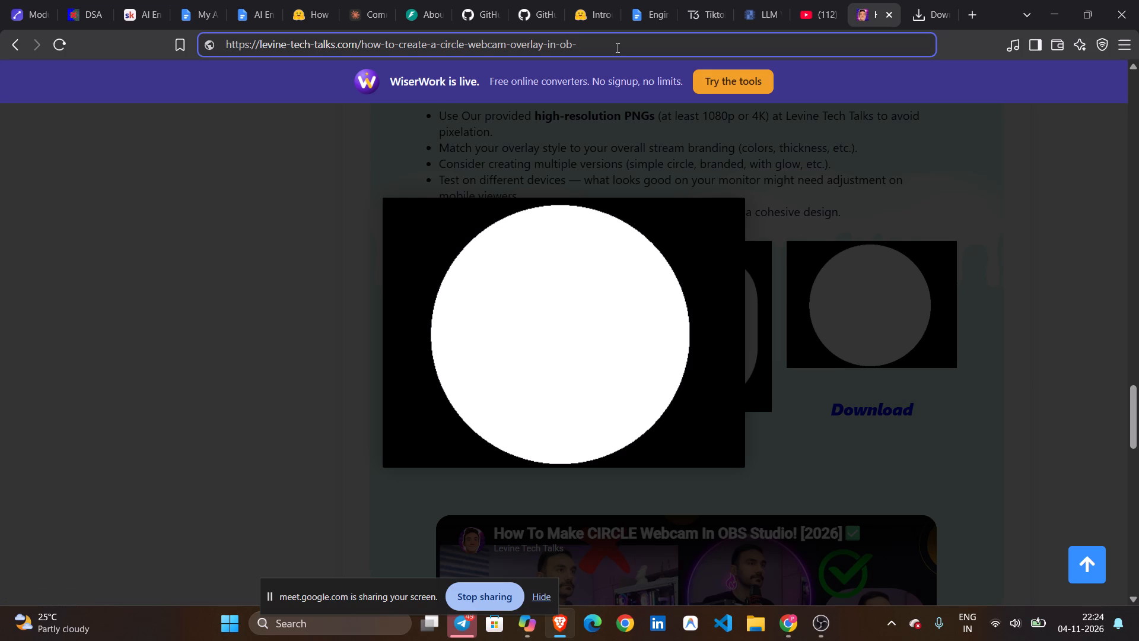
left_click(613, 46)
Close the enlarged preview and save the white circle mask image as circ_mask PNG in the Downloads folder.
left_click(923, 449)
right_click(849, 319)
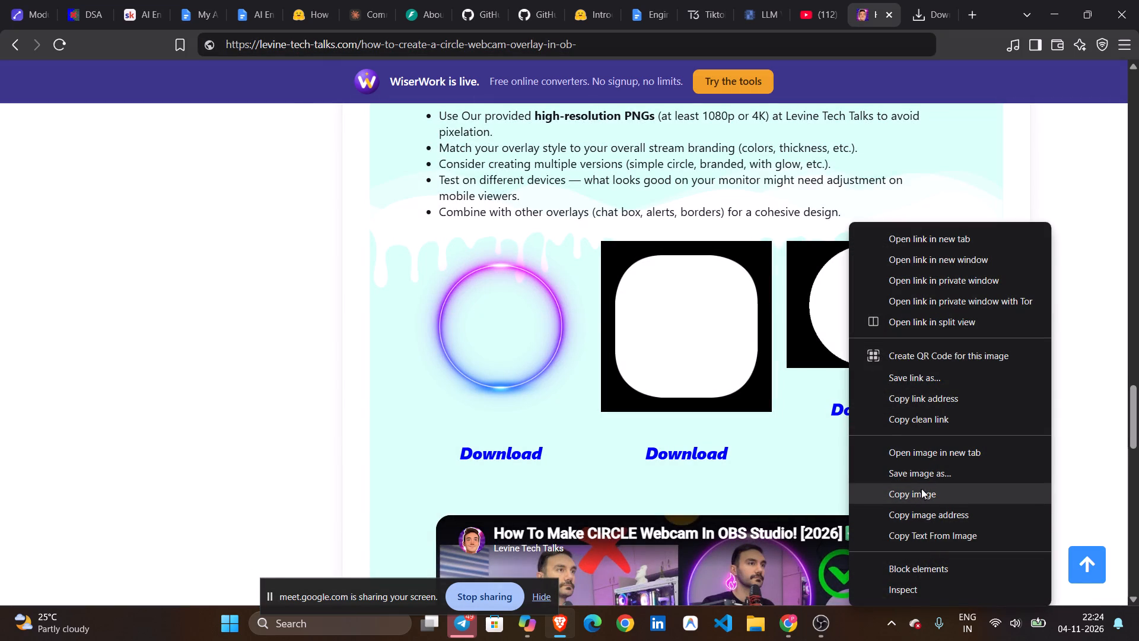
left_click(927, 479)
scroll(119, 199, "down", 1)
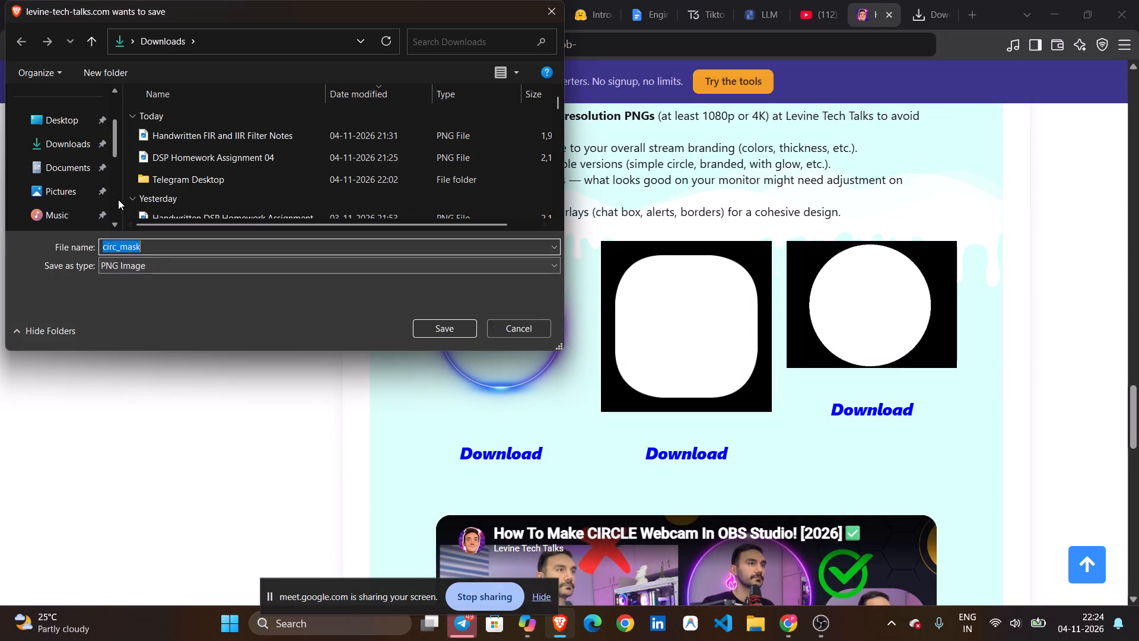
left_click(71, 149)
left_click(413, 326)
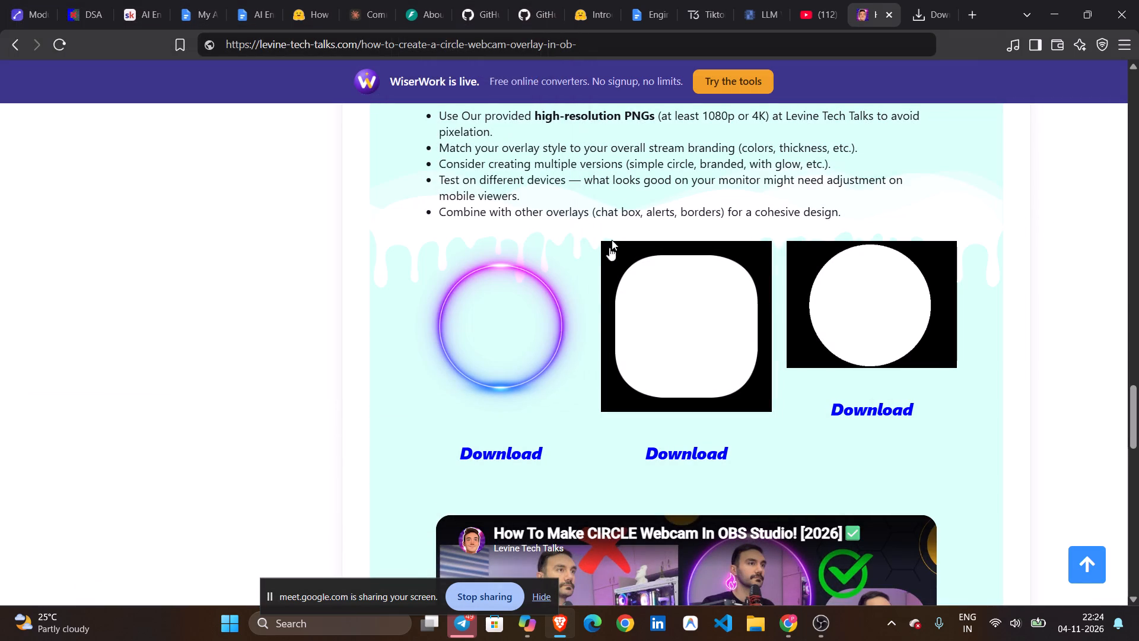
Return to the YouTube tutorial and skip from about 1:13 to the Image Mask/Blend filter part at about 2:04.
left_click(813, 1)
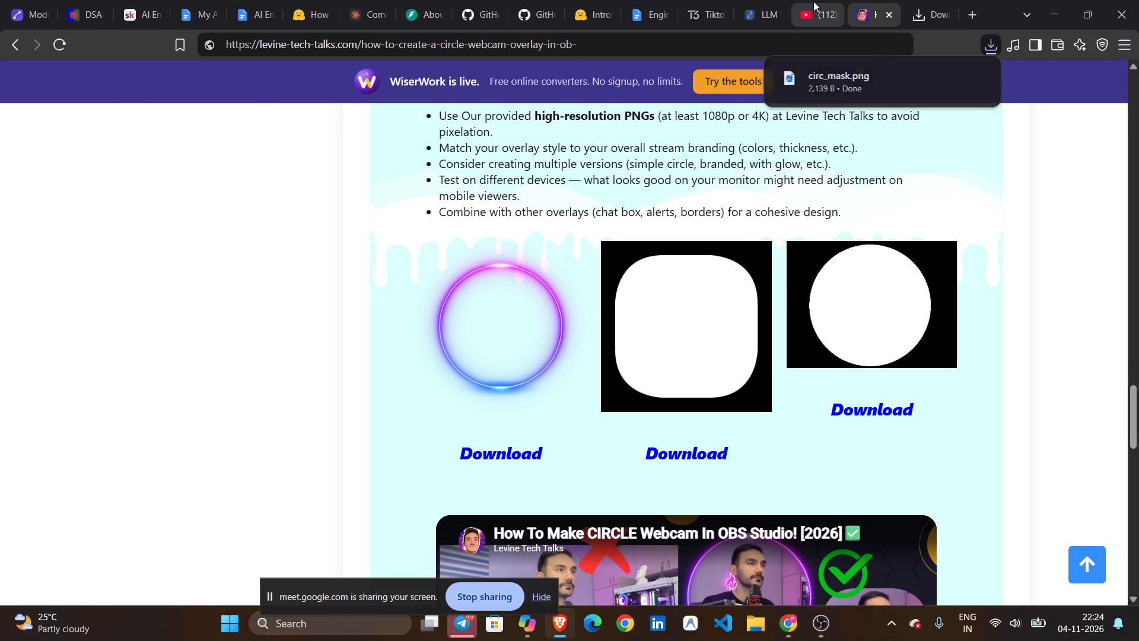
scroll(489, 372, "left", 1)
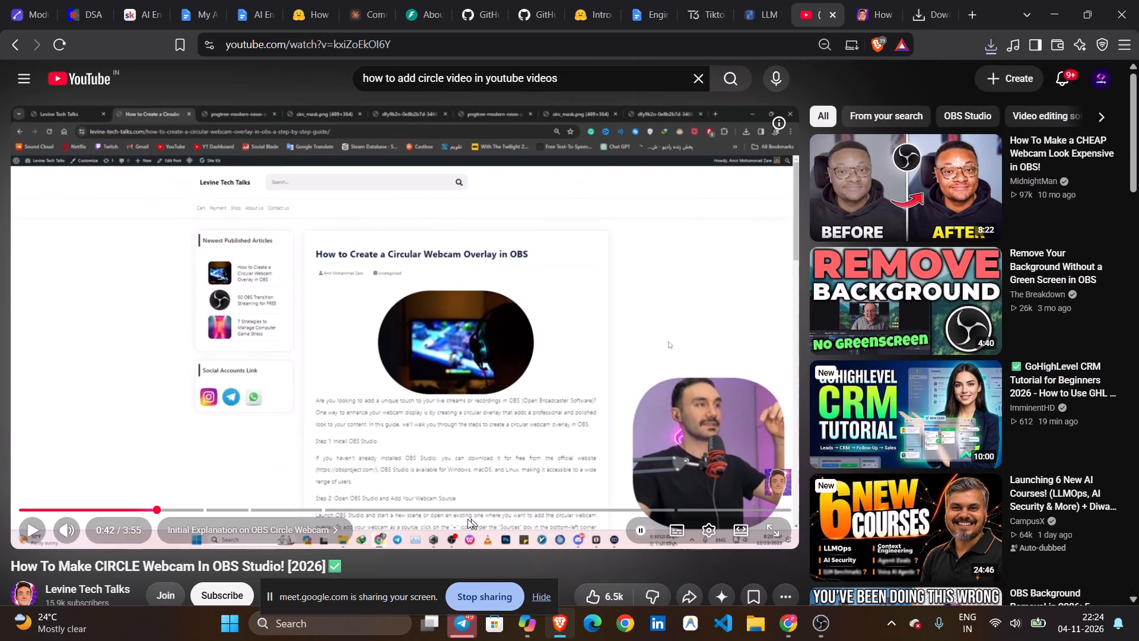
left_click(262, 502)
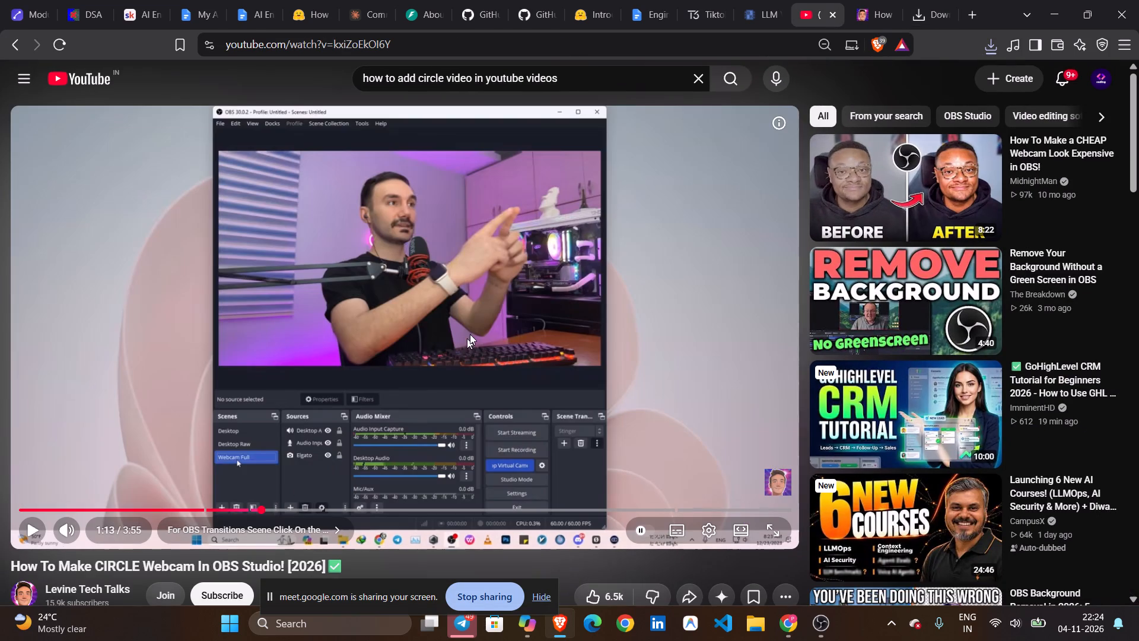
left_click(470, 334)
key("Right")
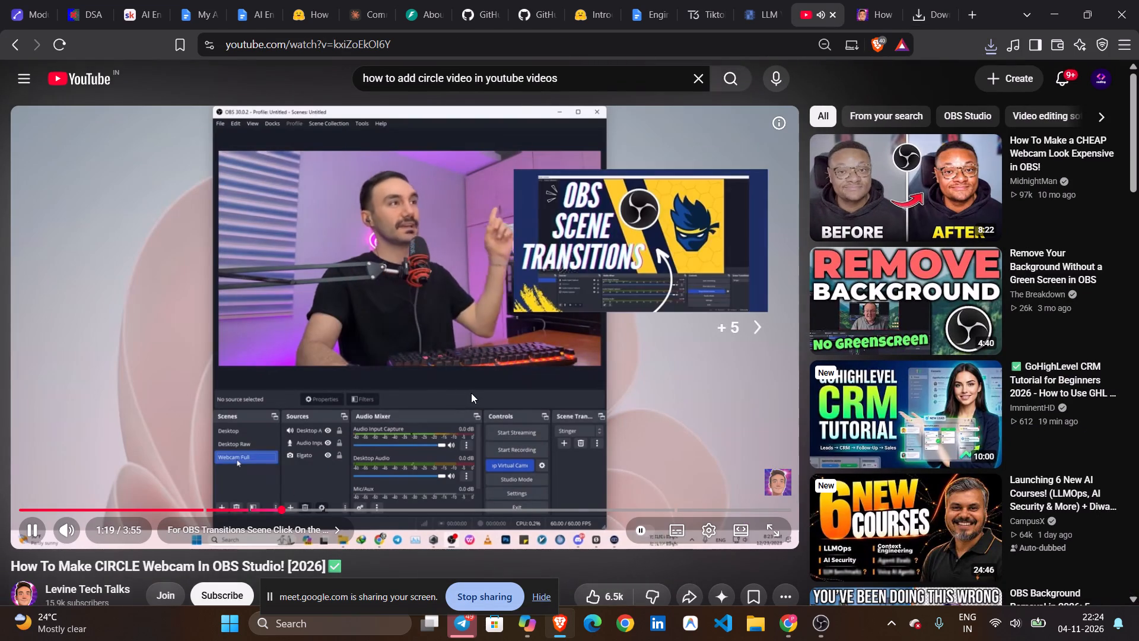
key("Right")
key("Right")
key("Right")
key("Right")
key("Right")
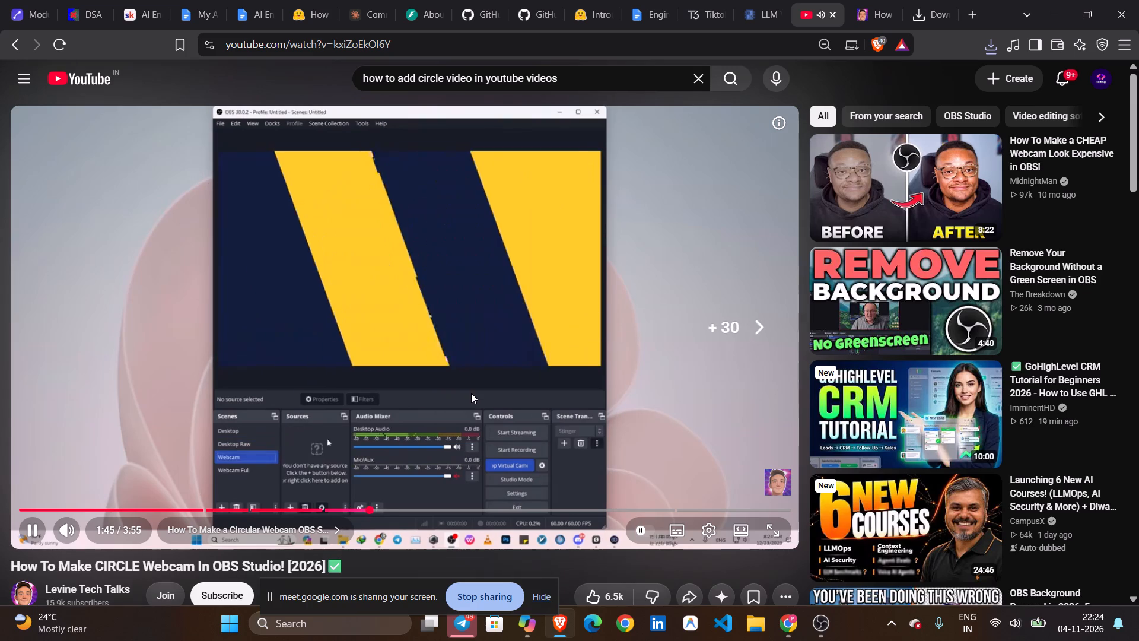
key("Right")
key("Right")
key("Right")
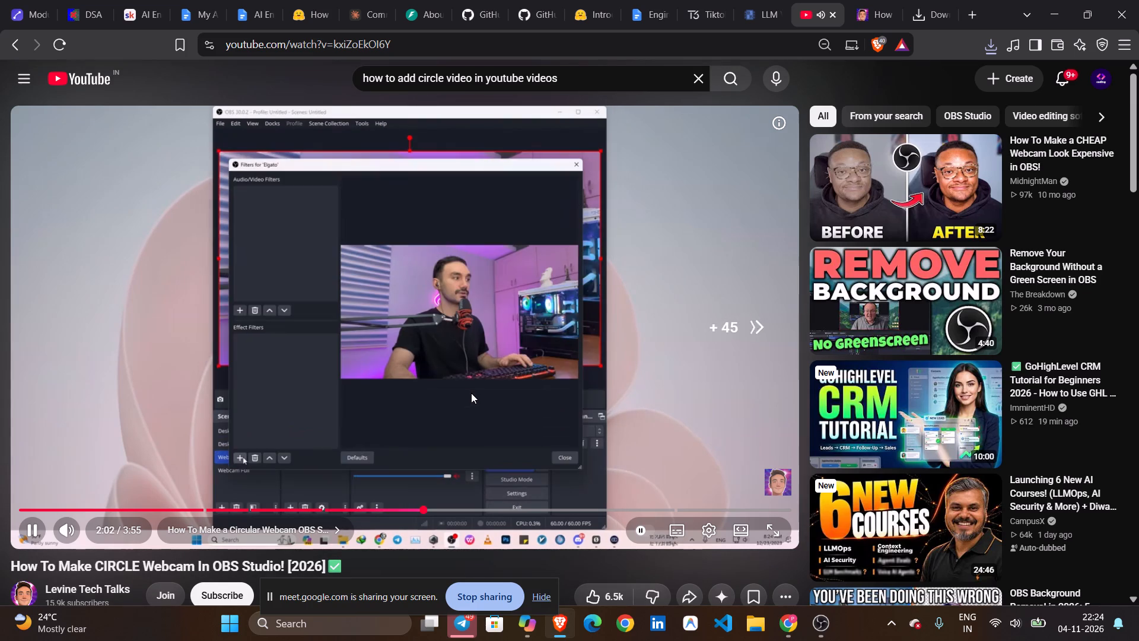
Pause the tutorial, switch to OBS Studio, add an Image Mask/Blend effect filter to Video Capture Device and browse for the circle mask image.
left_click(364, 352)
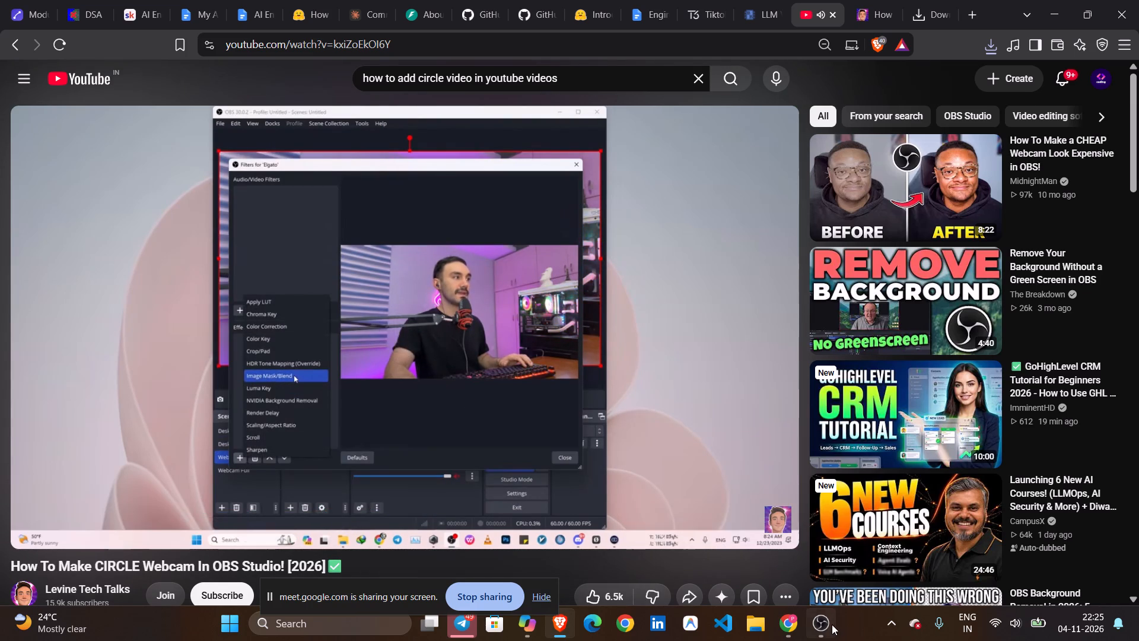
left_click(832, 624)
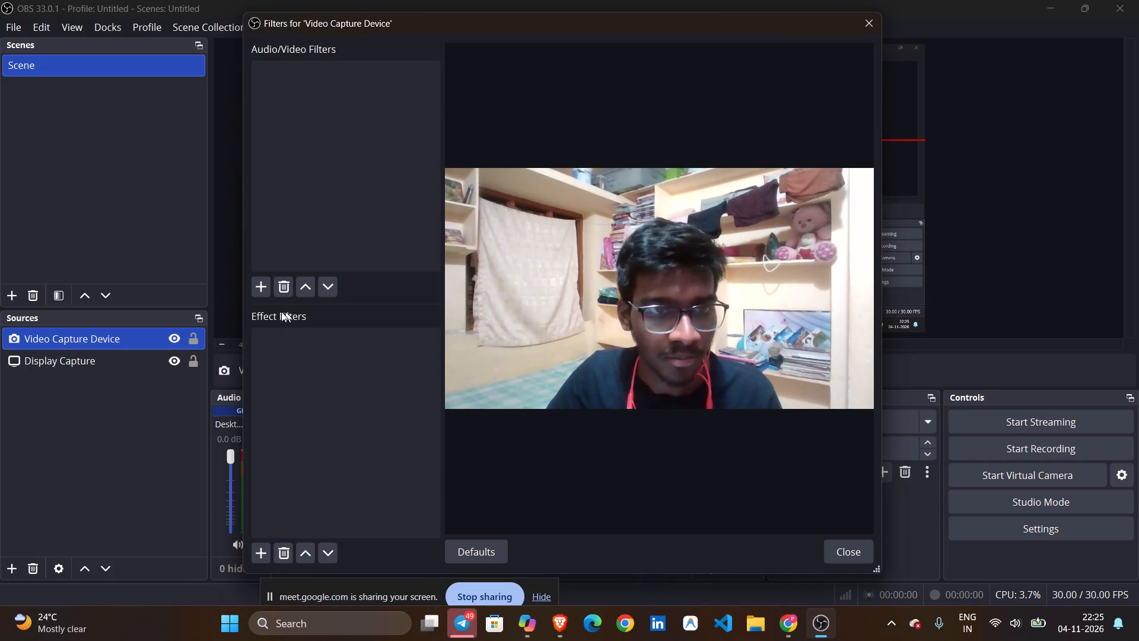
left_click(263, 544)
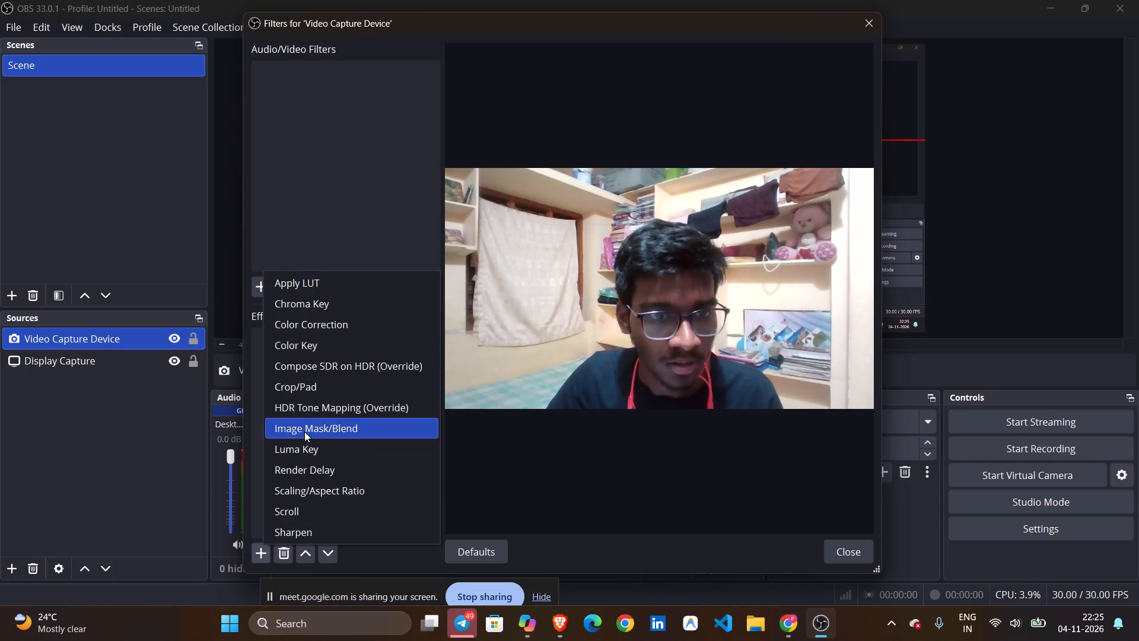
left_click(304, 431)
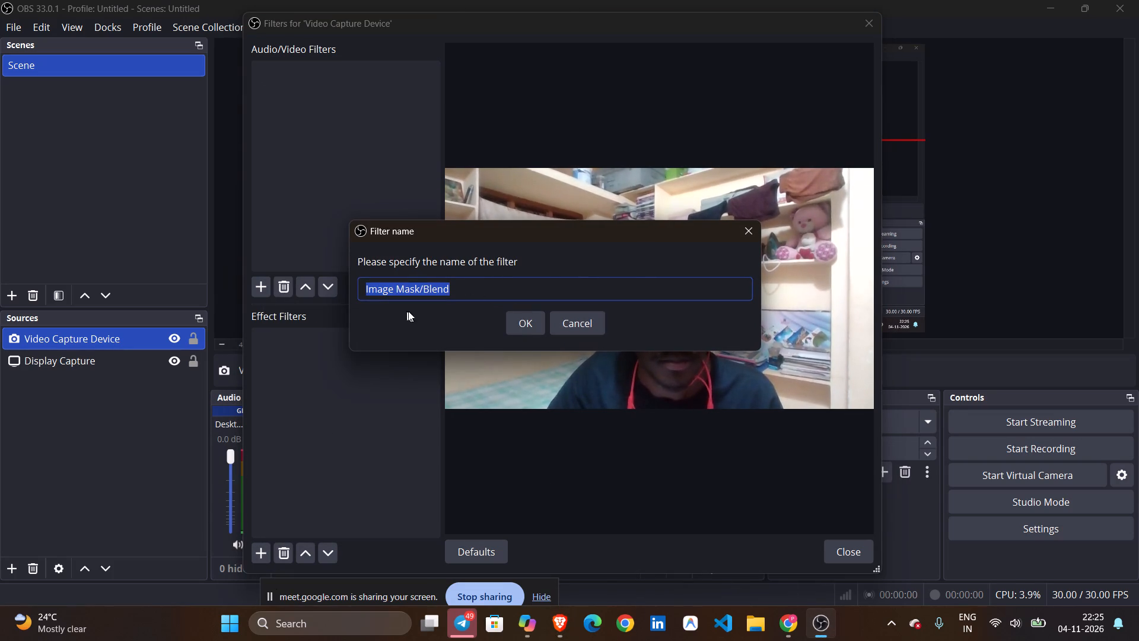
left_click(532, 325)
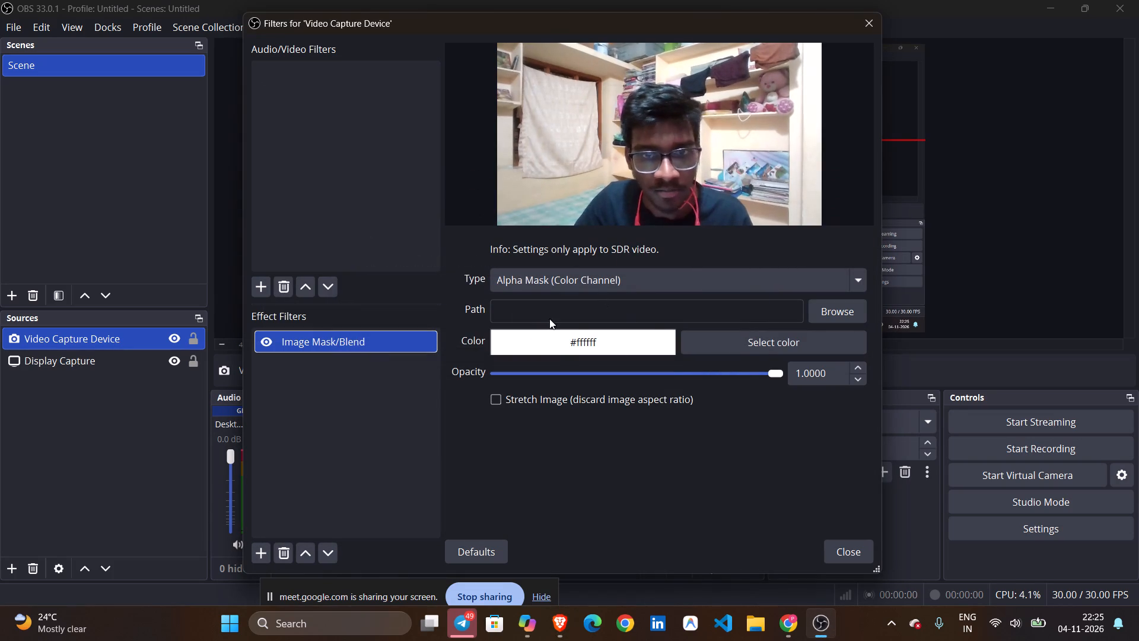
left_click(831, 316)
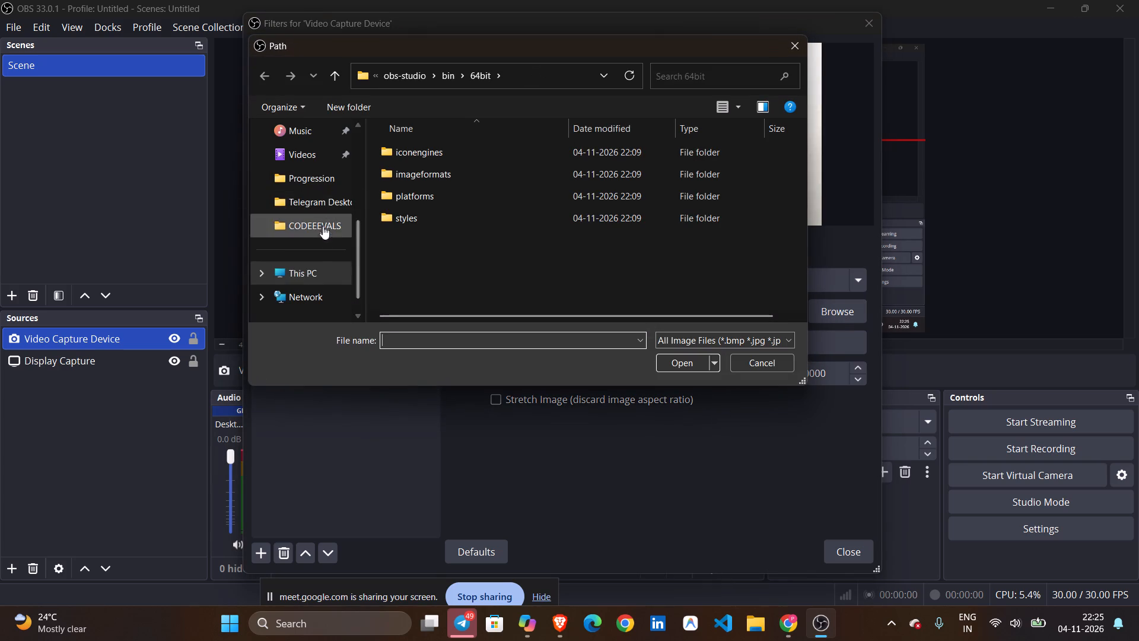
Load circ_mask.png from the Downloads folder as the Image Mask/Blend image and close the webcam filters.
scroll(324, 189, "up", 3)
left_click(302, 267)
left_click(307, 247)
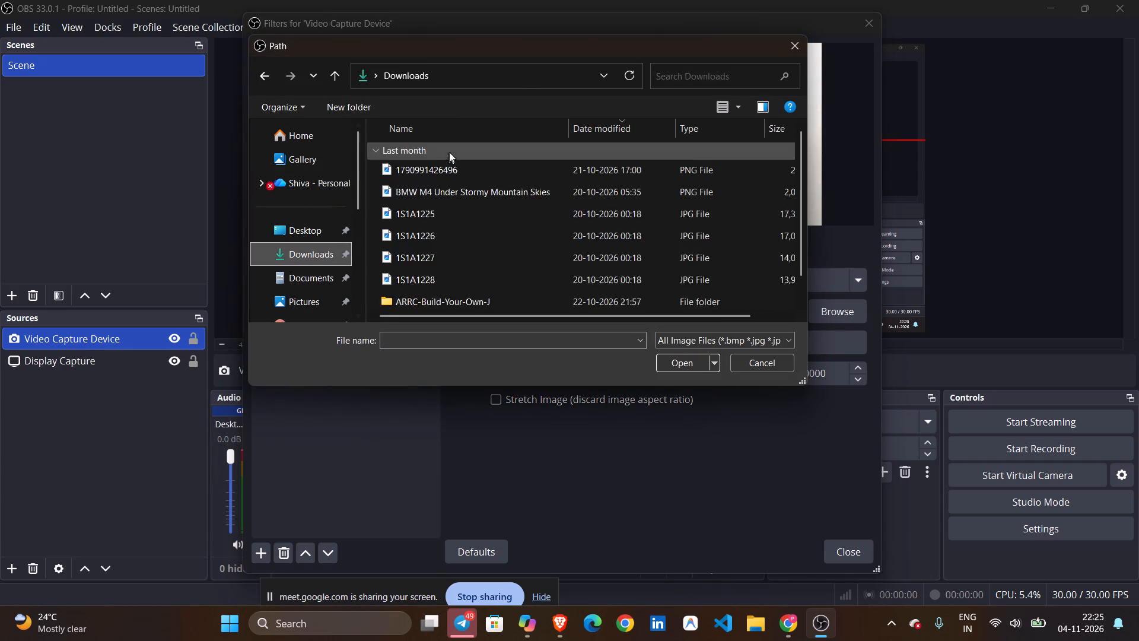
left_click(418, 173)
left_click(676, 363)
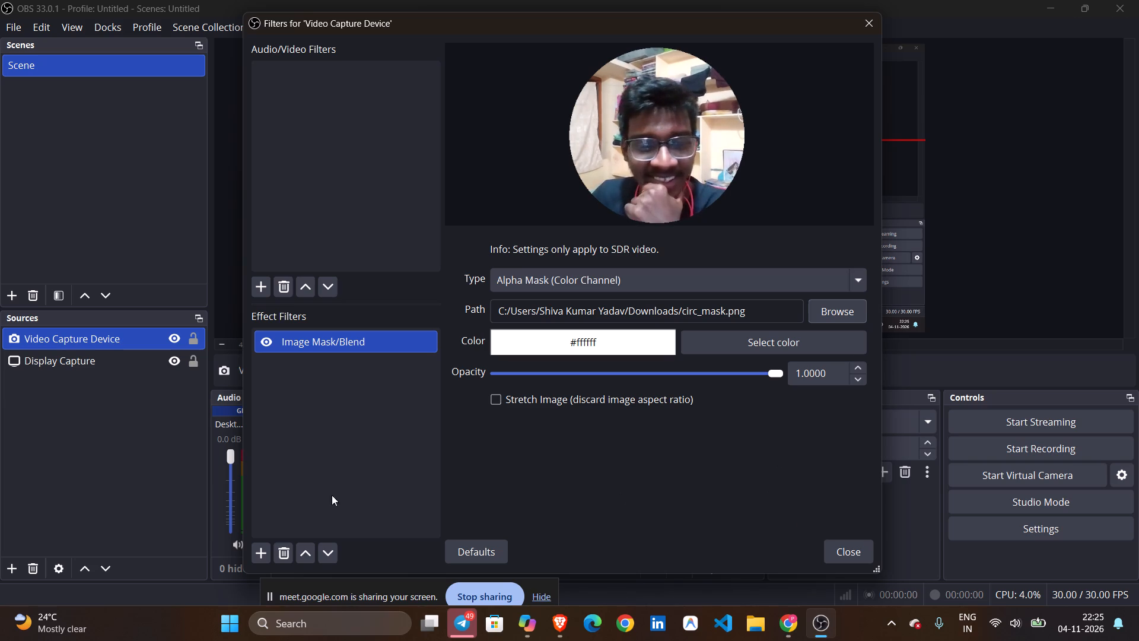
left_click(848, 548)
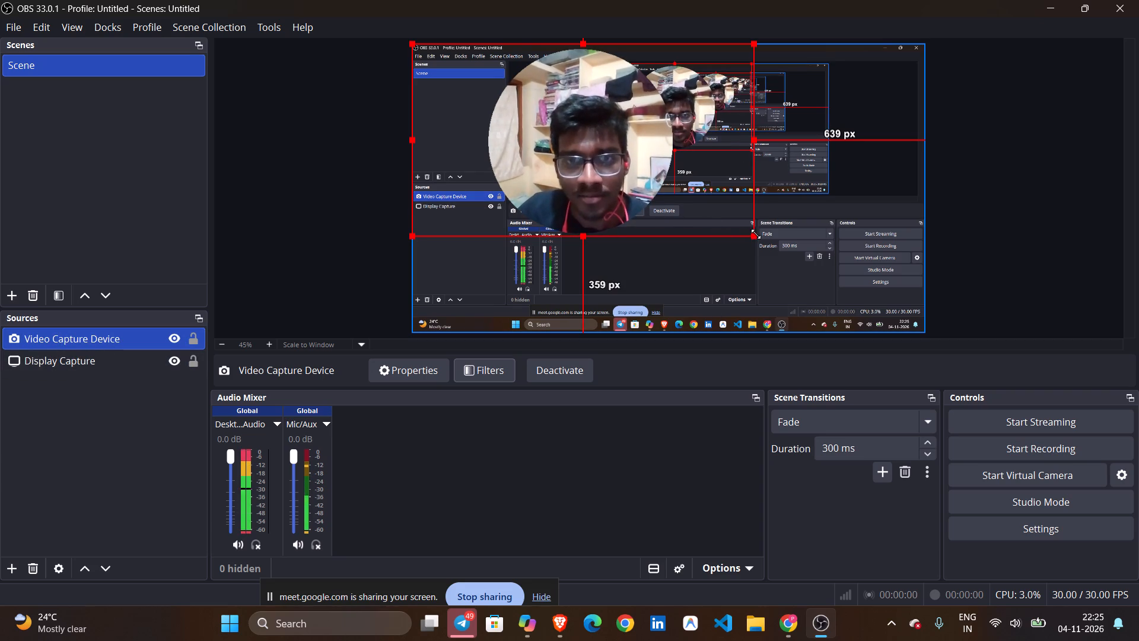
Shrink the circular webcam overlay to roughly half its size and move it to the lower-right corner of the canvas.
left_click_drag(755, 234, 521, 148)
left_click_drag(505, 104, 701, 224)
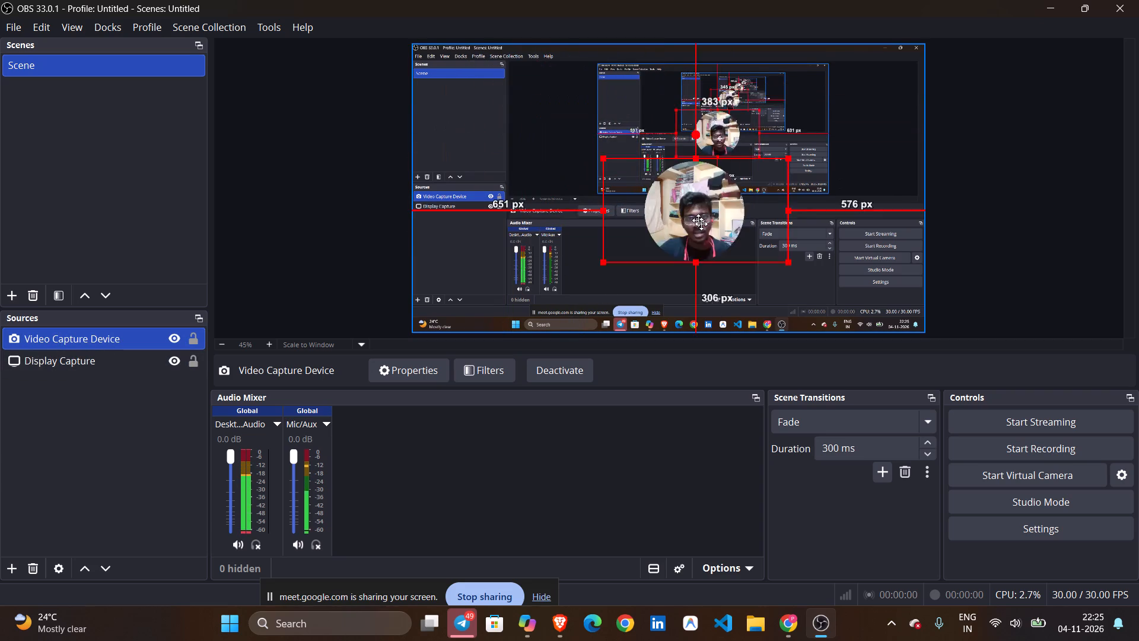
left_click_drag(701, 224, 857, 283)
left_click(857, 283)
left_click_drag(893, 301, 897, 299)
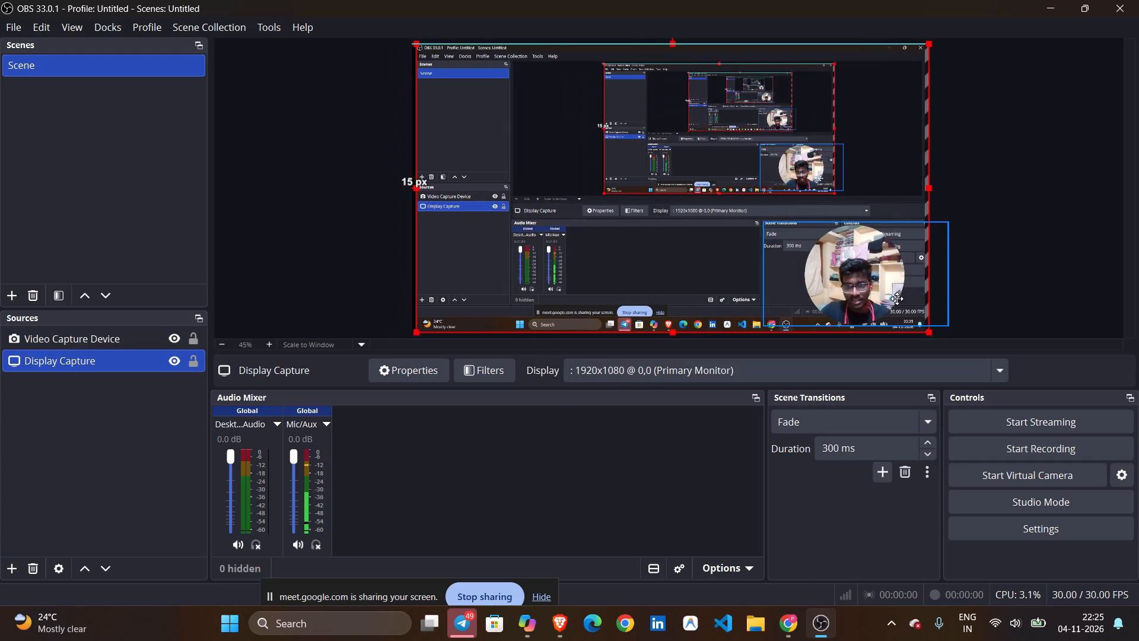
Shift the Display Capture source in the preview so its right edge sits about 21 px inside the canvas.
left_click_drag(897, 299, 921, 302)
left_click_drag(908, 290, 888, 290)
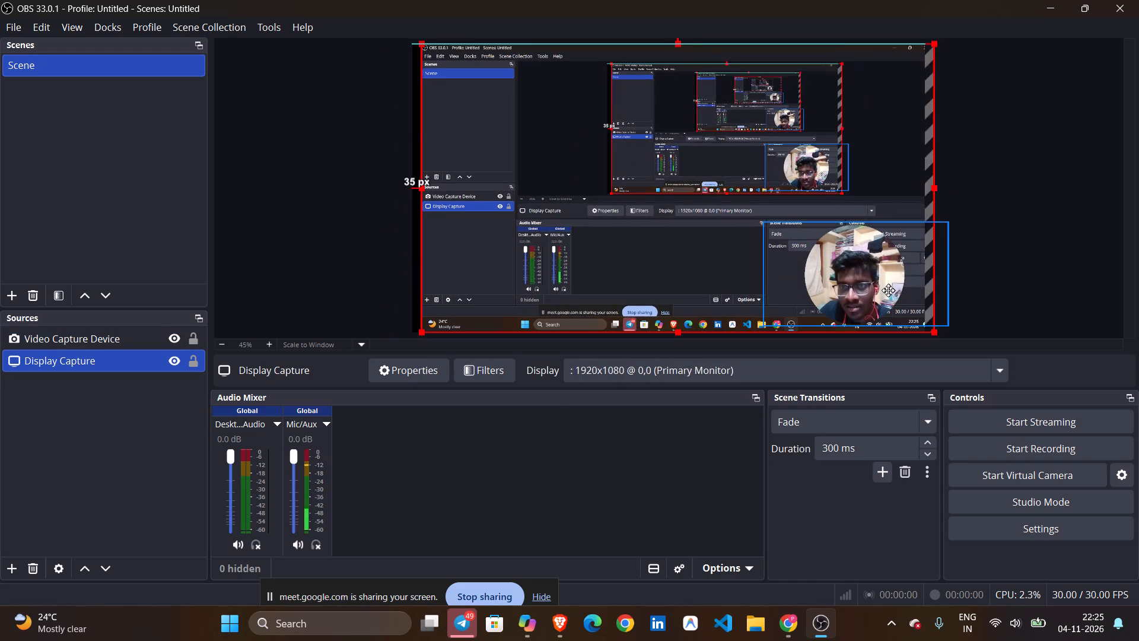
left_click_drag(888, 290, 877, 295)
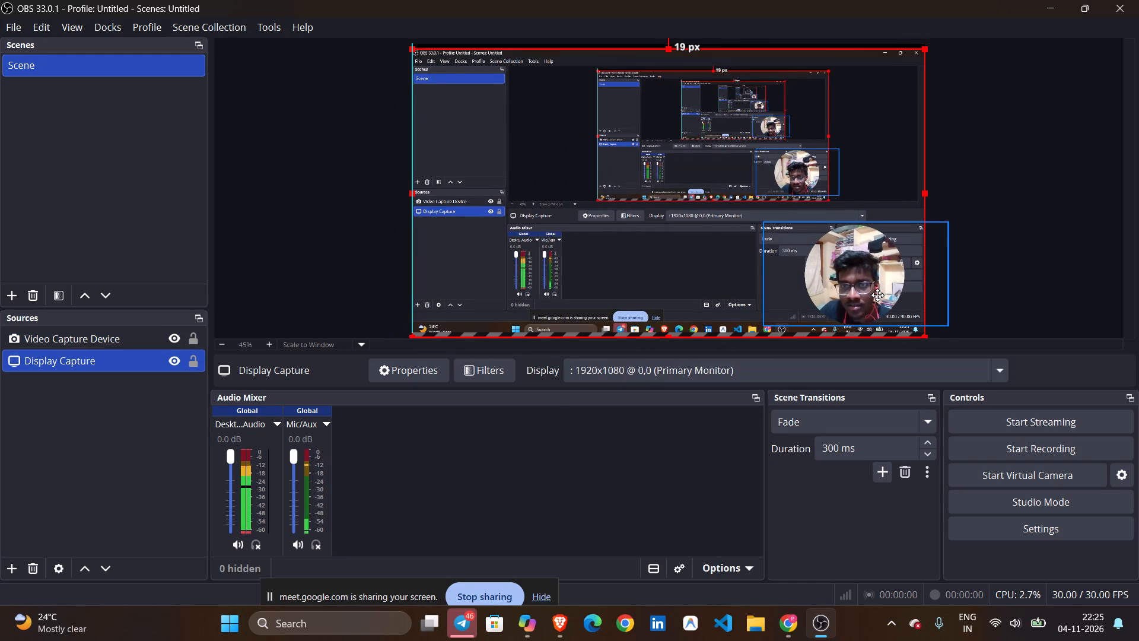
left_click_drag(877, 295, 874, 293)
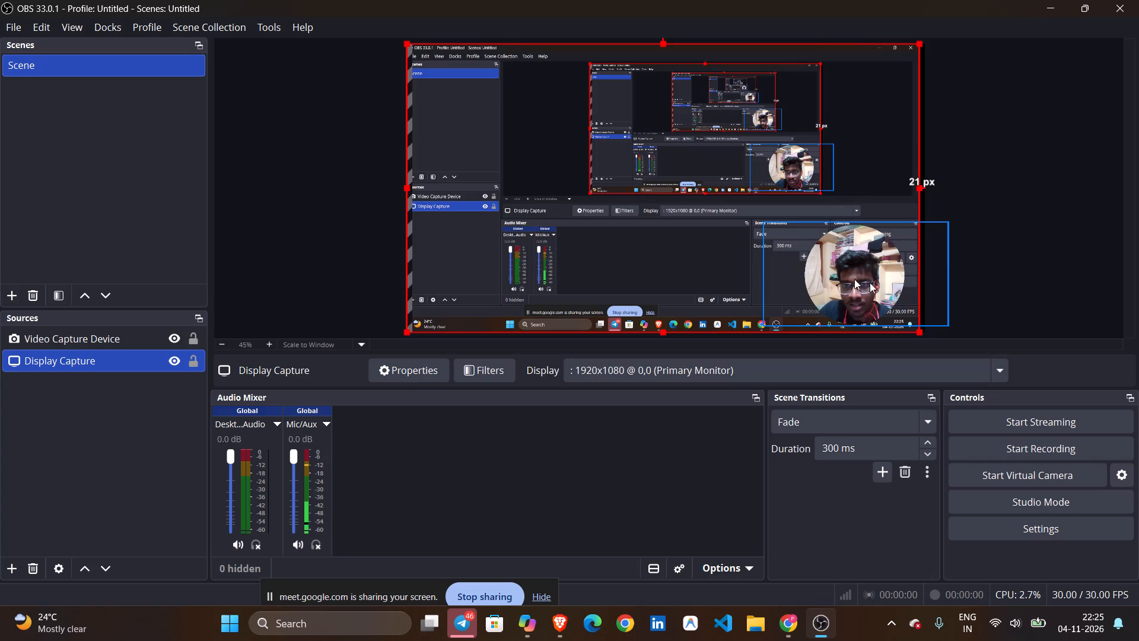
Shrink the circular webcam overlay and move it to the canvas's lower-right corner, about 1536 px from the left and 834 px from the top.
left_click(806, 265)
left_click_drag(817, 261, 791, 264)
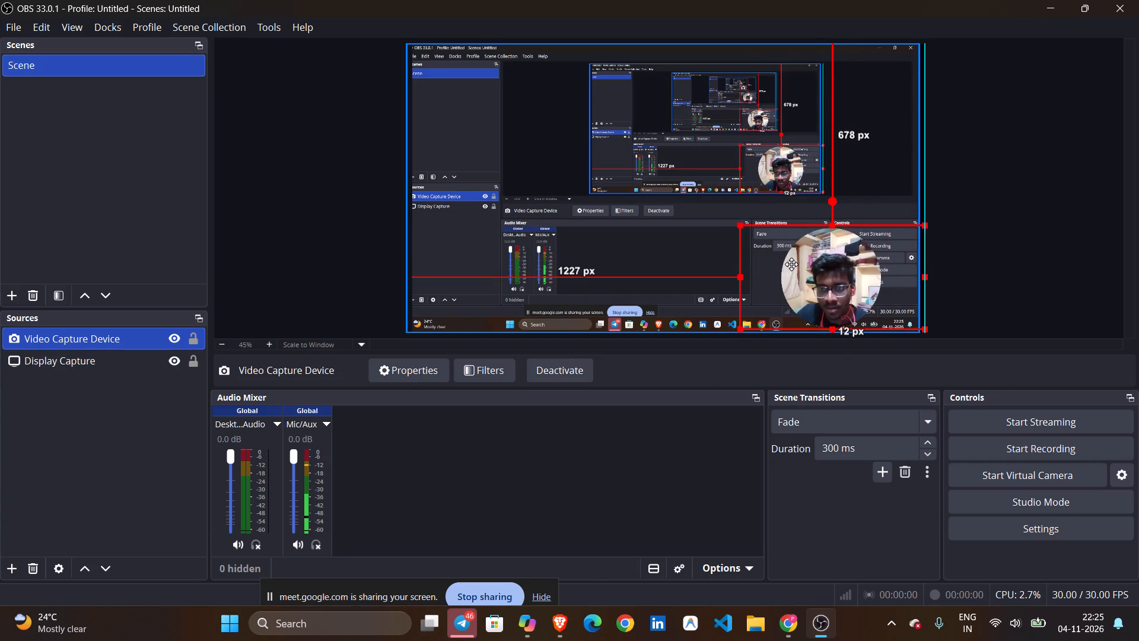
left_click_drag(791, 264, 782, 263)
left_click_drag(910, 326, 896, 314)
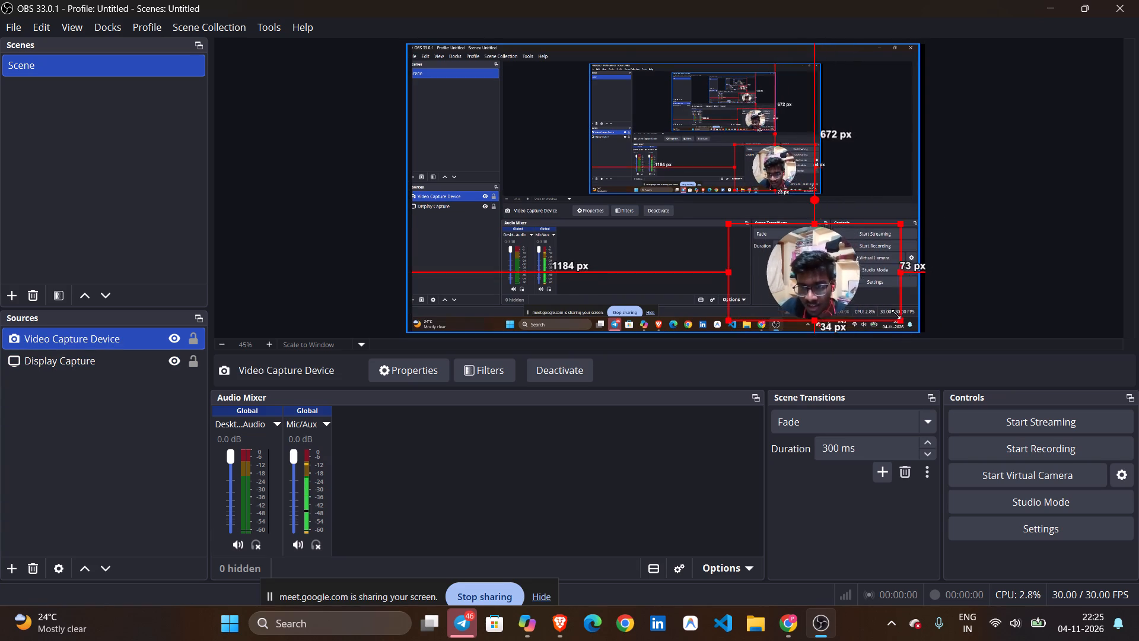
left_click_drag(896, 314, 837, 285)
left_click_drag(796, 262, 884, 304)
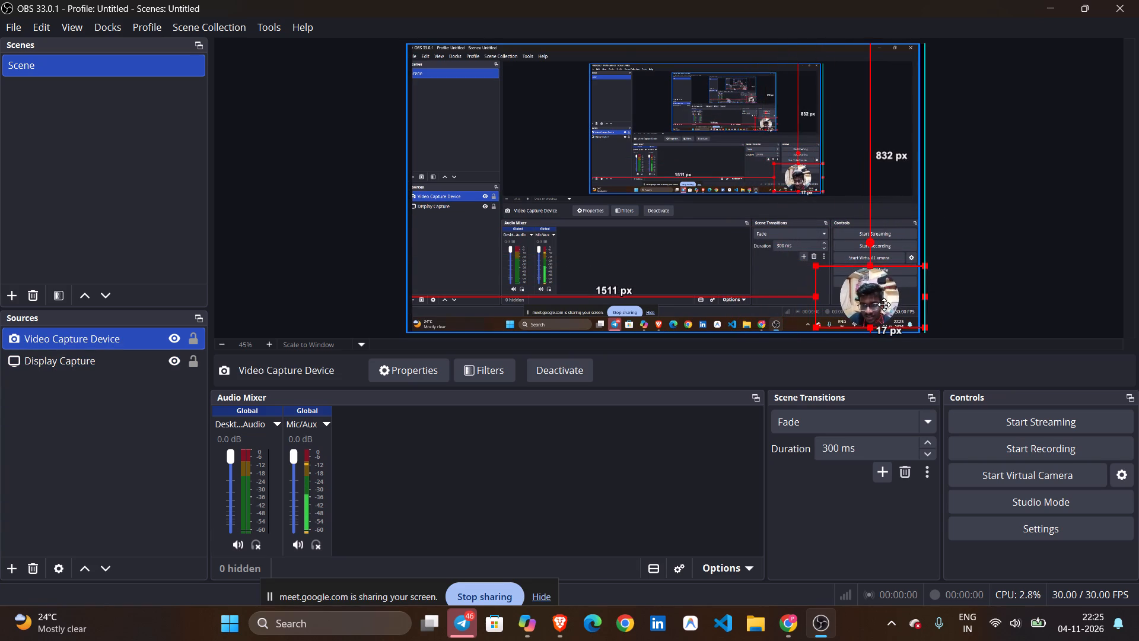
left_click_drag(884, 304, 890, 305)
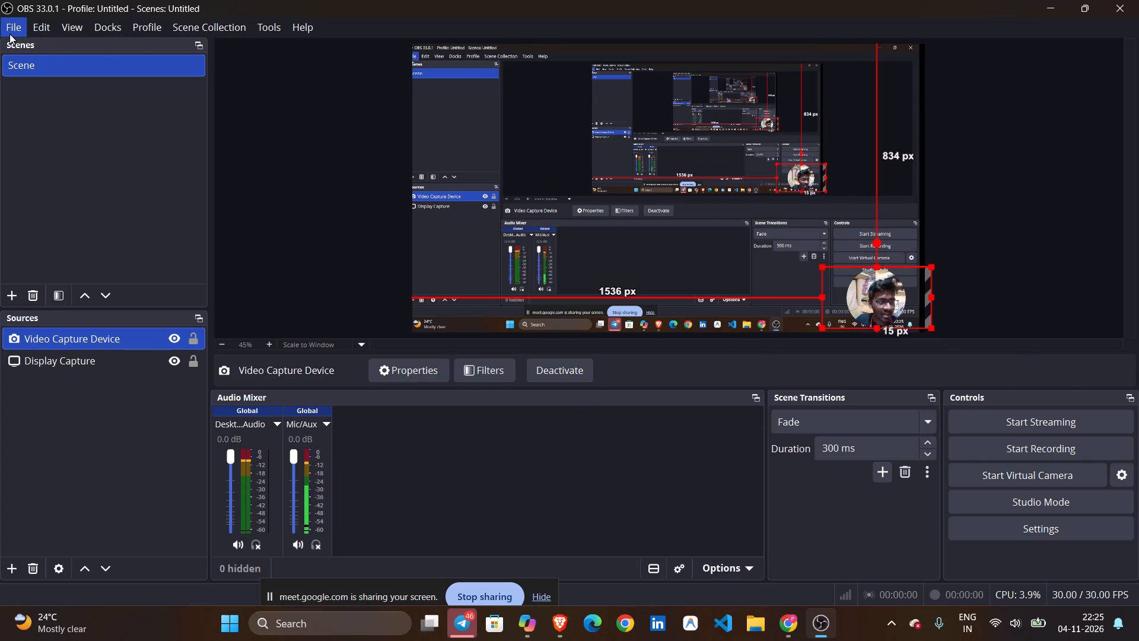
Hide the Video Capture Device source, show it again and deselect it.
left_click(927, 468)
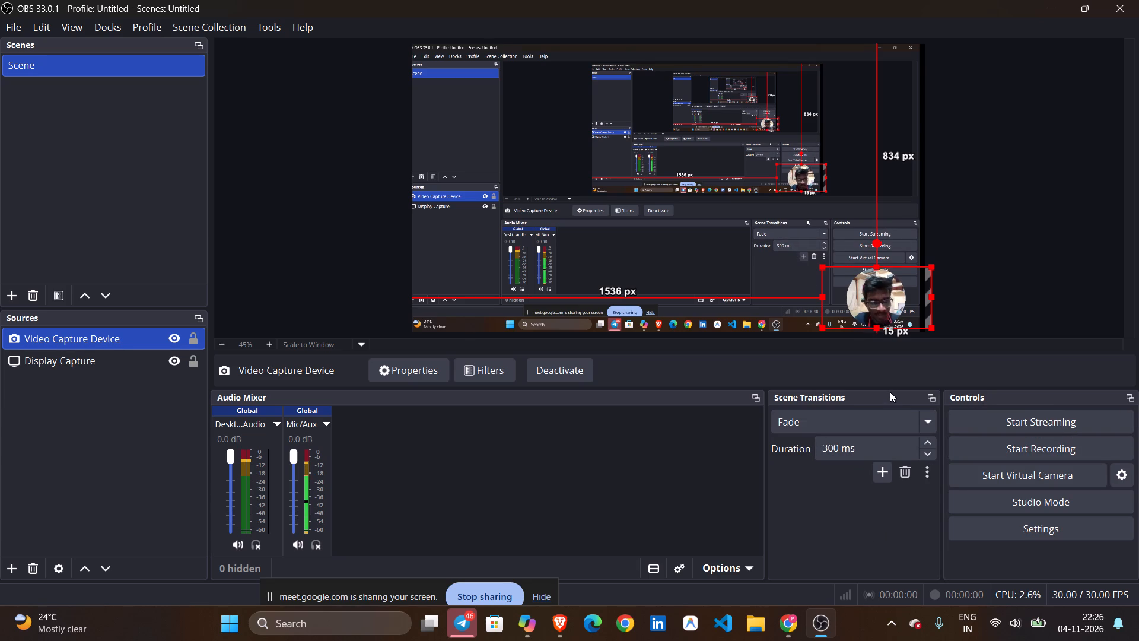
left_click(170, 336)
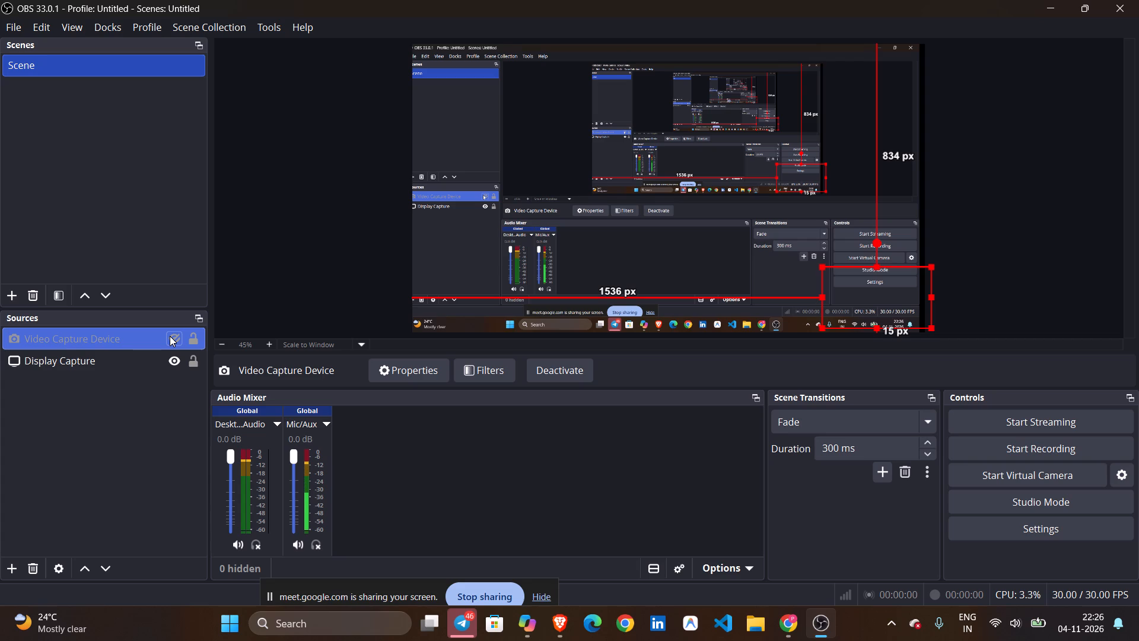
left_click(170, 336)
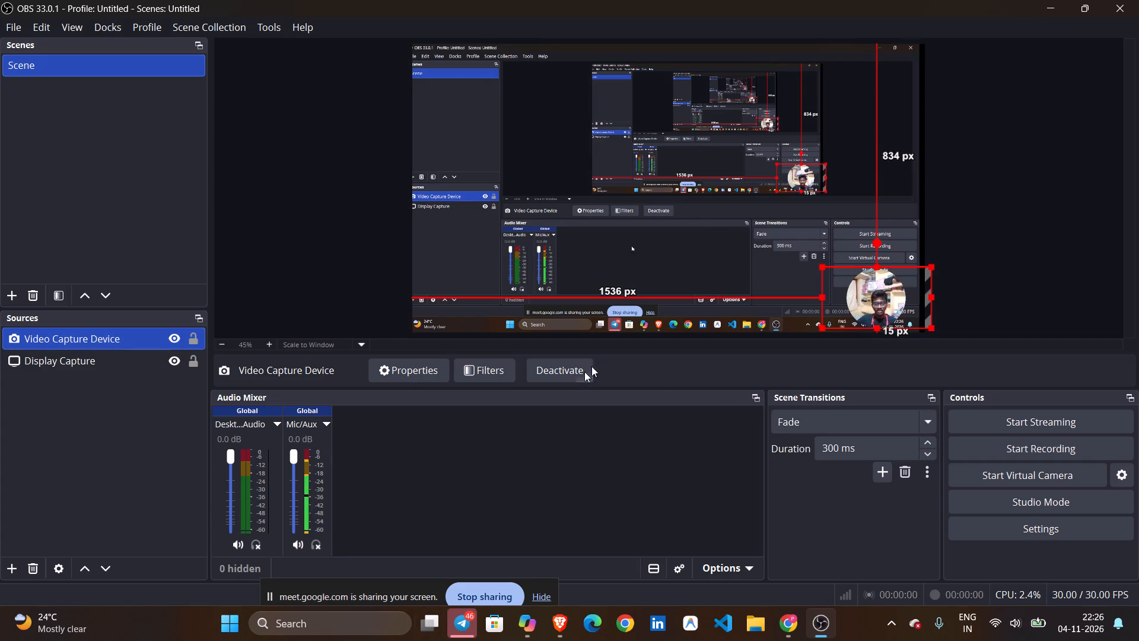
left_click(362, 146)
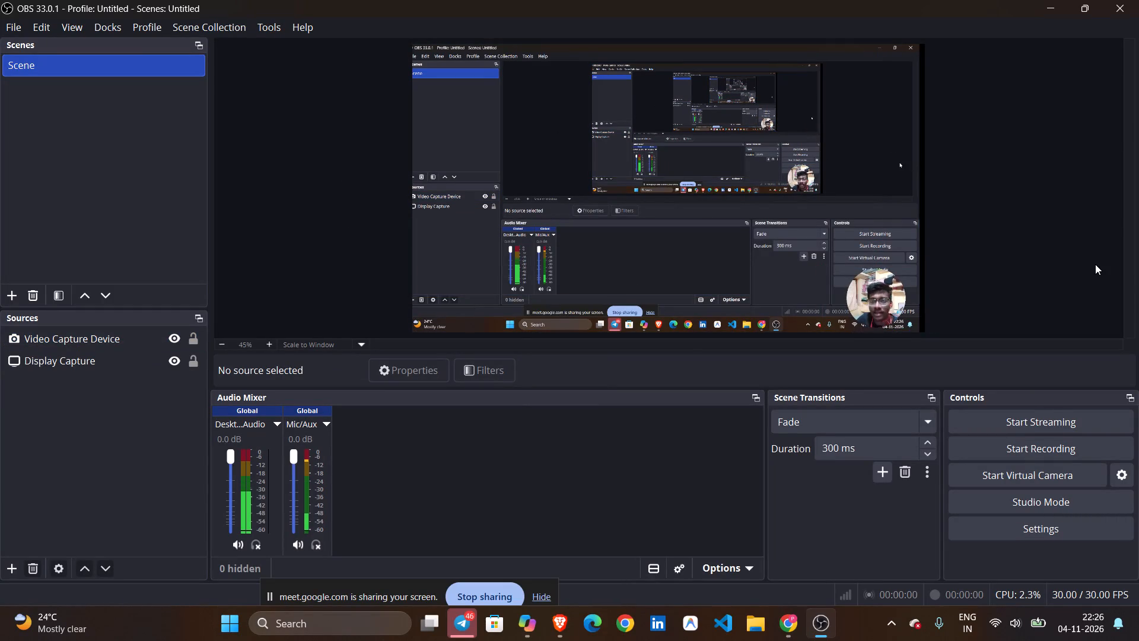
Enlarge the webcam overlay and place it about 21 px from the canvas's right edge and 15 px from the bottom.
left_click(890, 295)
left_click_drag(819, 266, 722, 202)
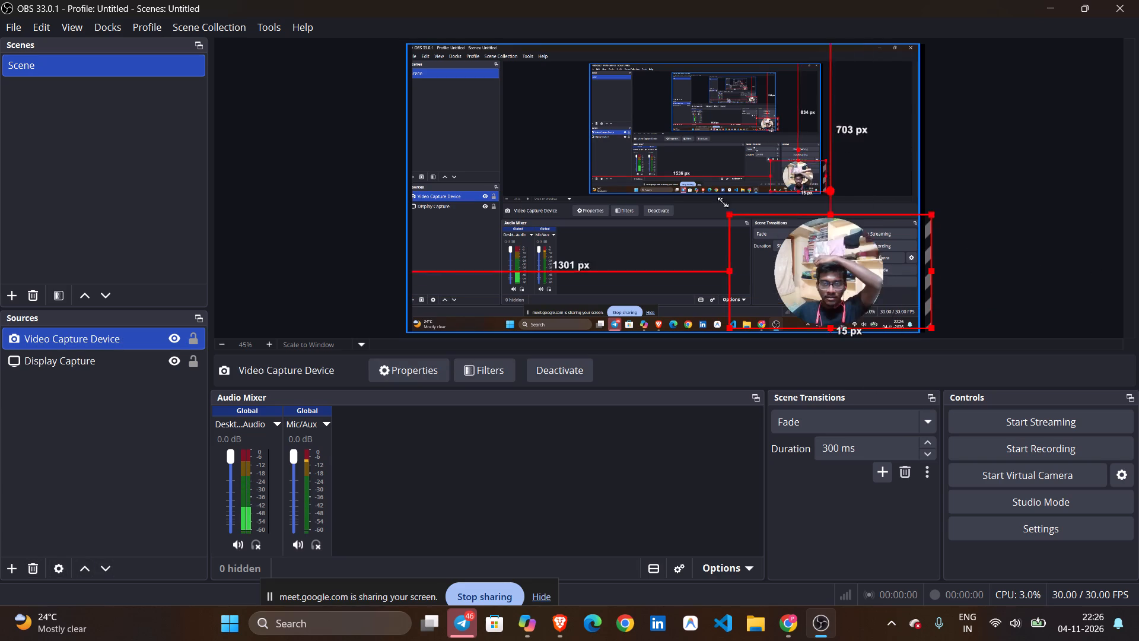
left_click_drag(722, 202, 695, 191)
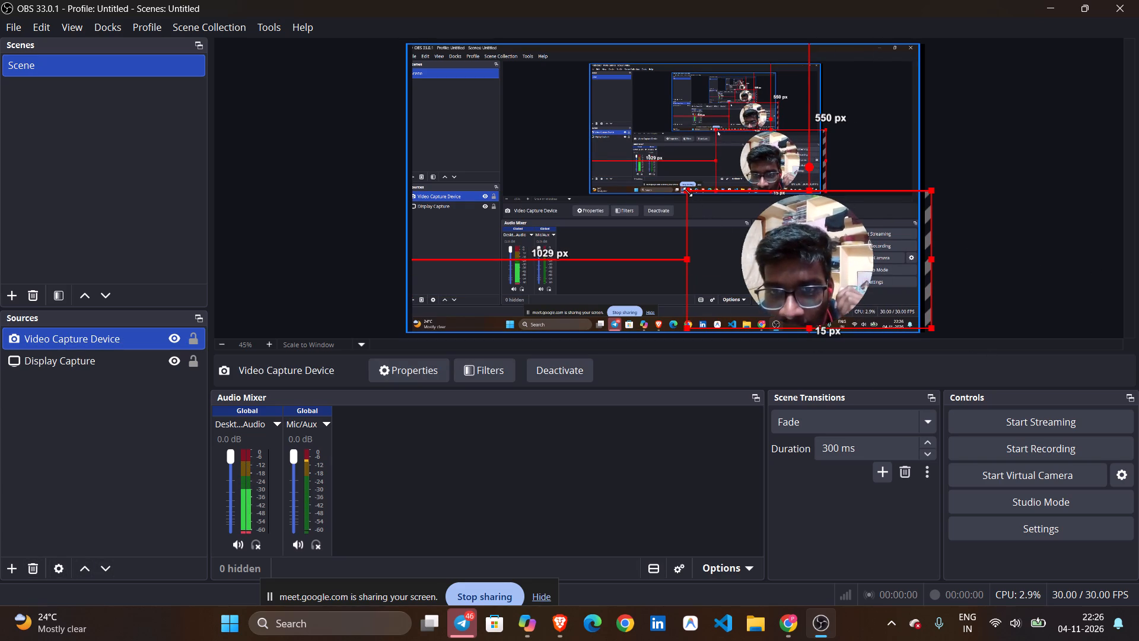
left_click_drag(688, 192, 800, 252)
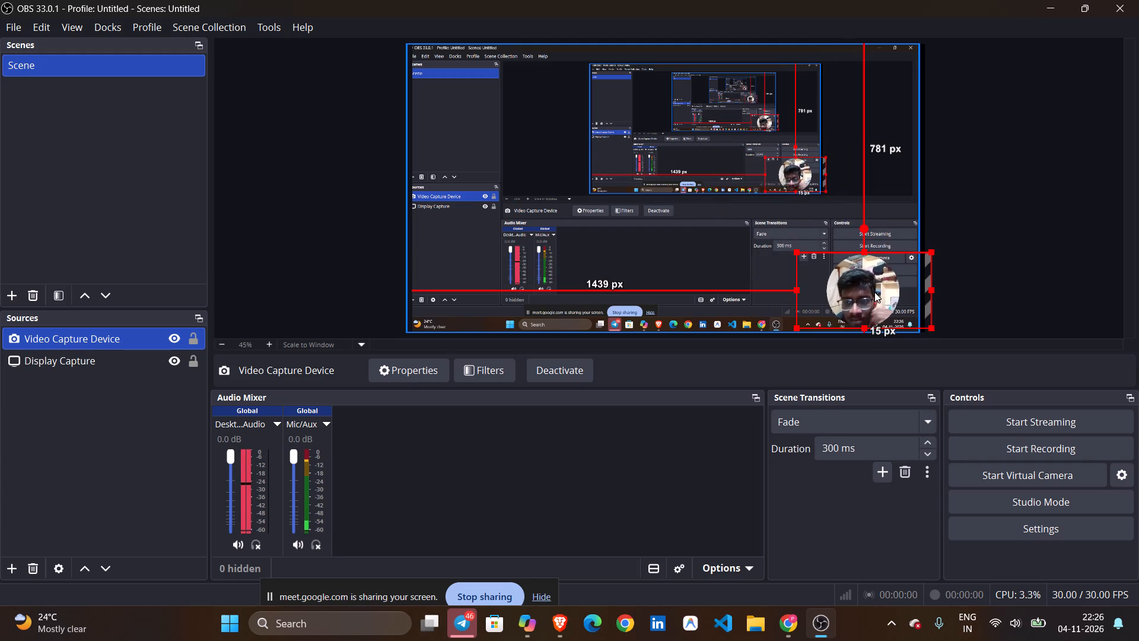
left_click_drag(874, 292, 864, 292)
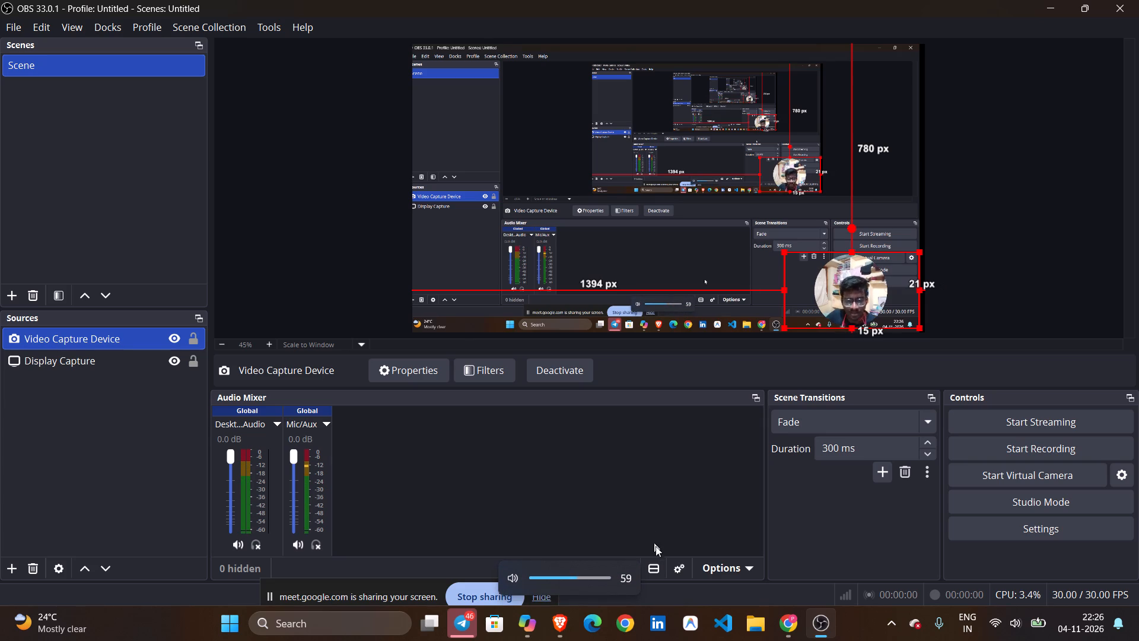
Set the system volume to 81.
left_click(595, 575)
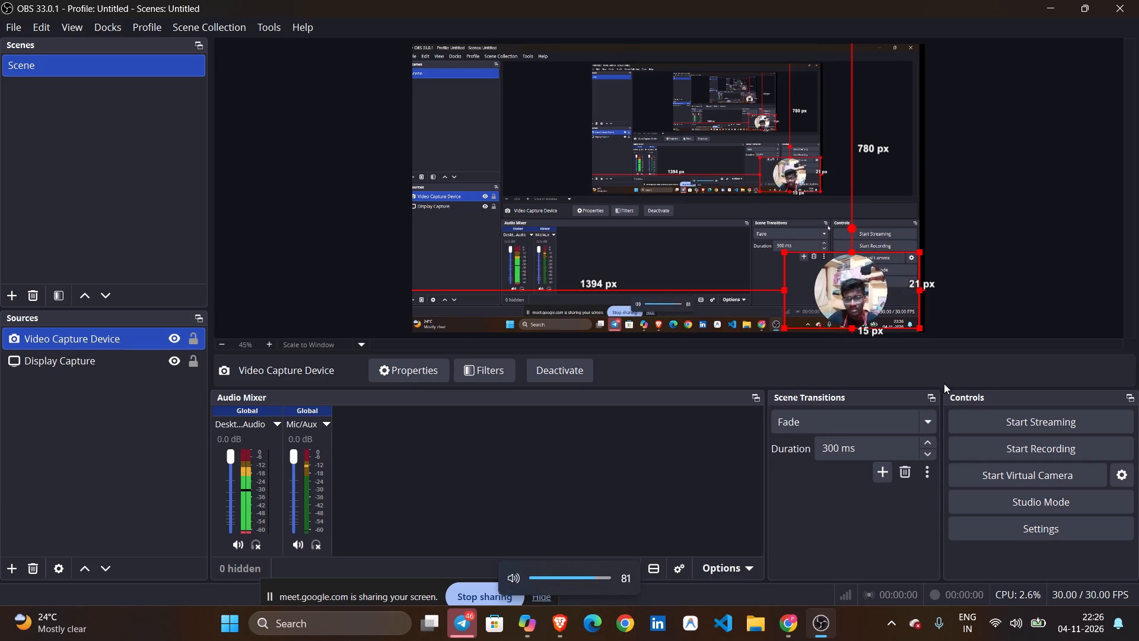
Lower the webcam overlay to the canvas's bottom edge, about 795 px from the top.
left_click(861, 301)
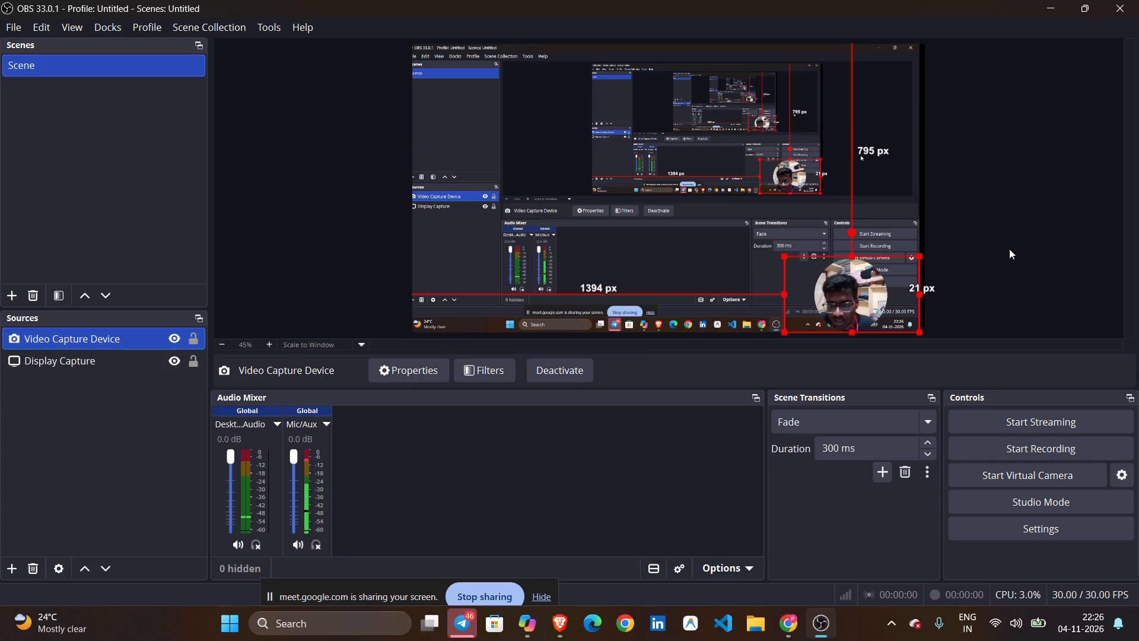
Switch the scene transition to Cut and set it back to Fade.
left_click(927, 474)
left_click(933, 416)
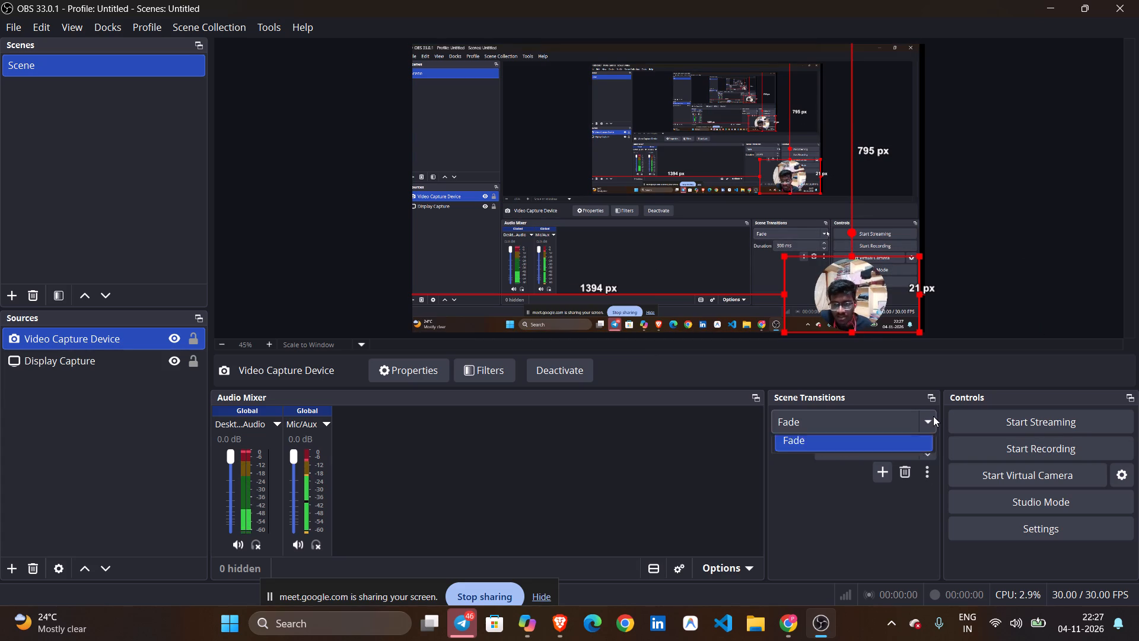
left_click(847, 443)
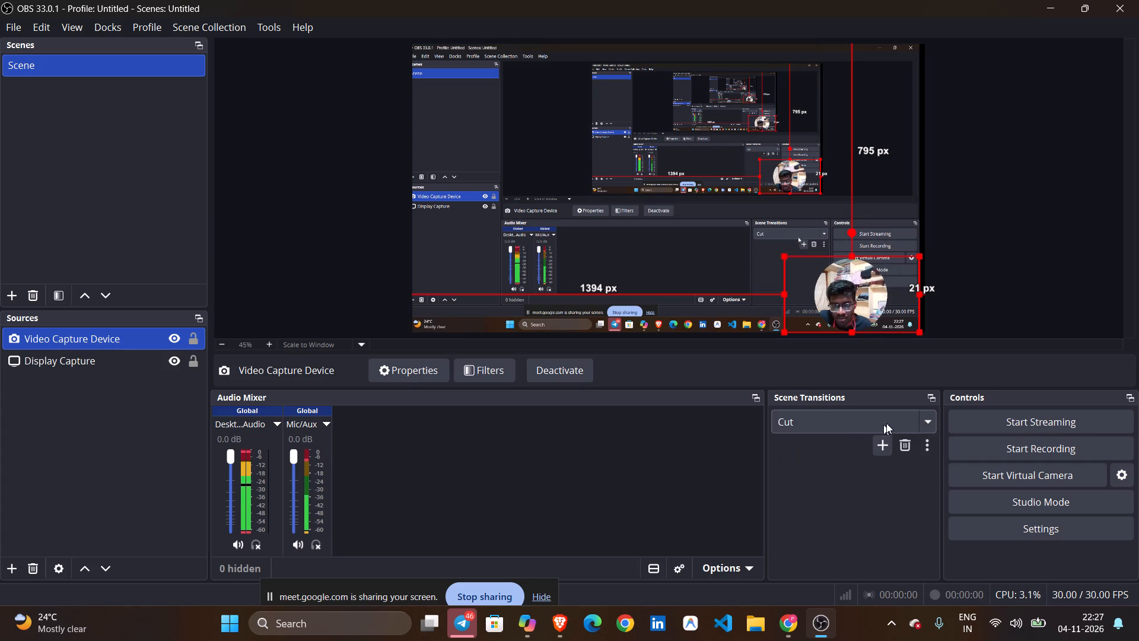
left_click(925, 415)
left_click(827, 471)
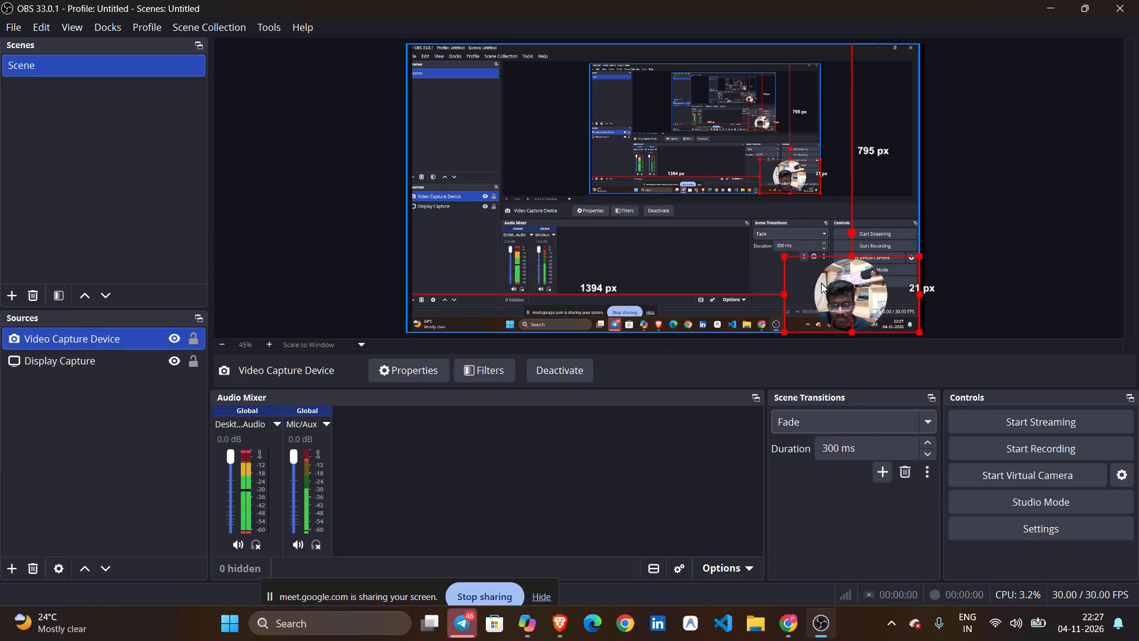
Enlarge the webcam overlay slightly from its top-left corner, to about 1362 px from the canvas's left edge and 778 px from the top.
left_click_drag(782, 256, 755, 283)
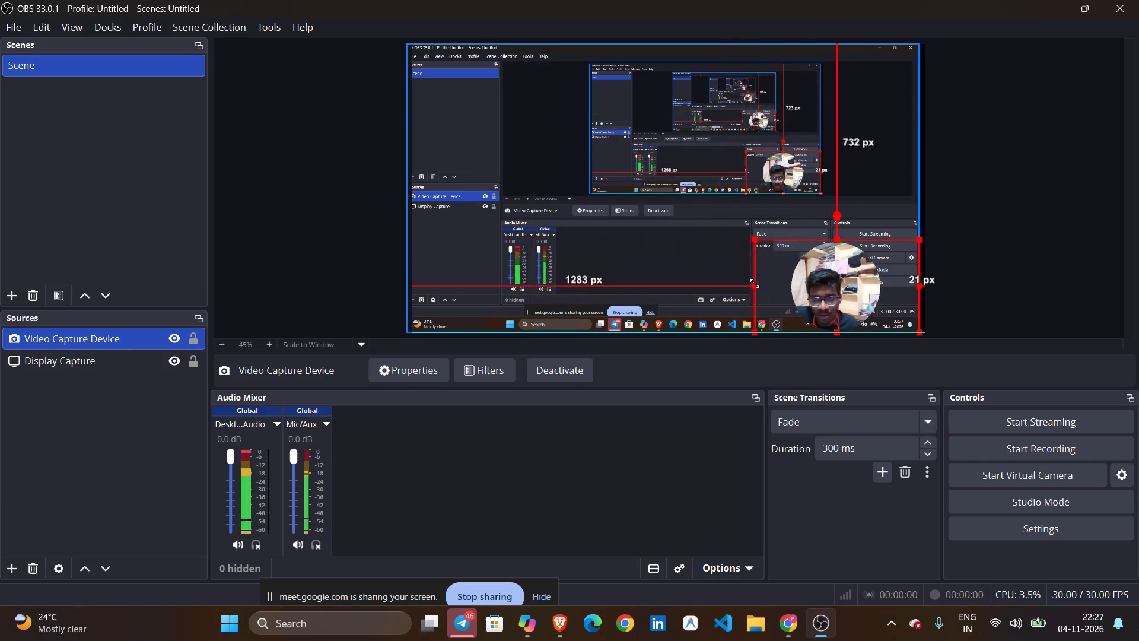
left_click_drag(755, 283, 776, 290)
left_click(776, 290)
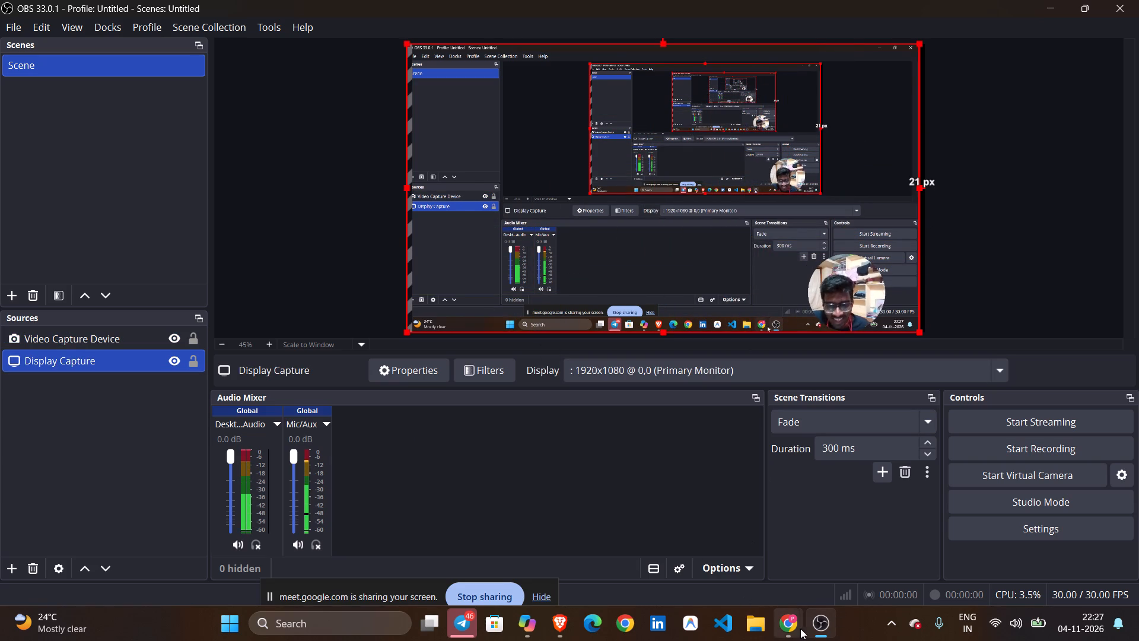
Return to the overlay article in Brave and save the neon circle frame PNG in the Downloads folder under its suggested name.
left_click(561, 611)
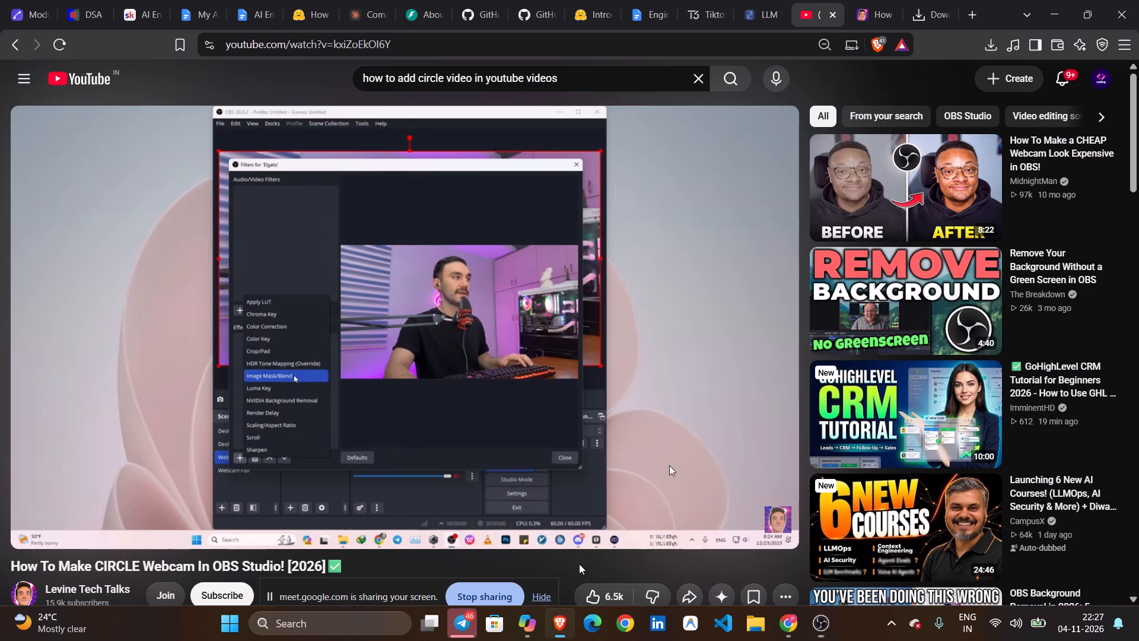
left_click(855, 1)
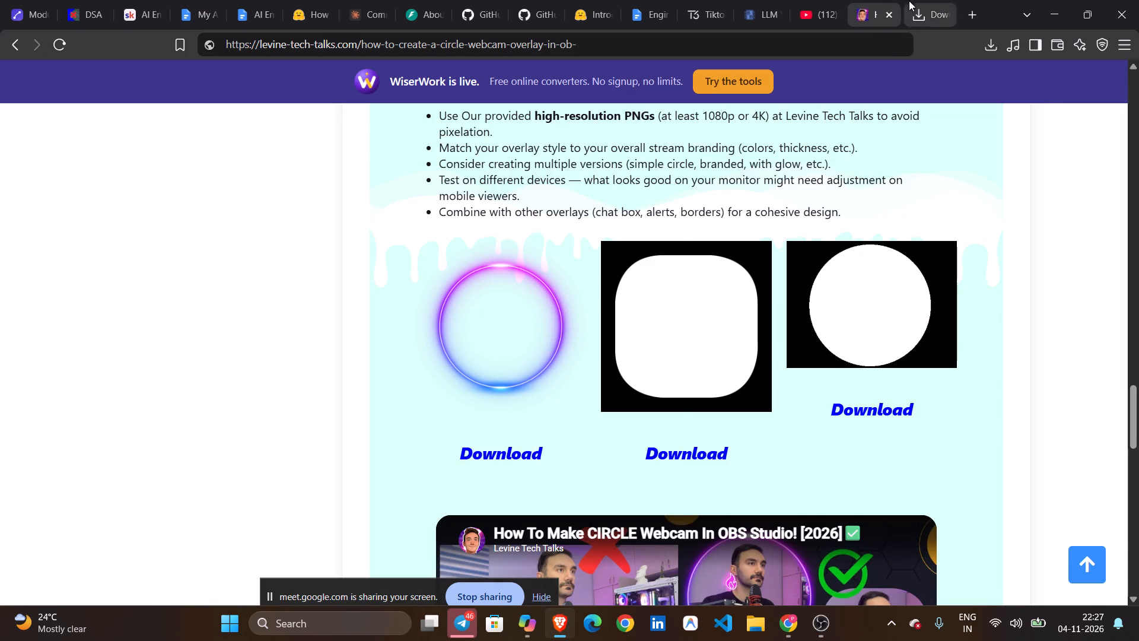
right_click(483, 326)
left_click(531, 472)
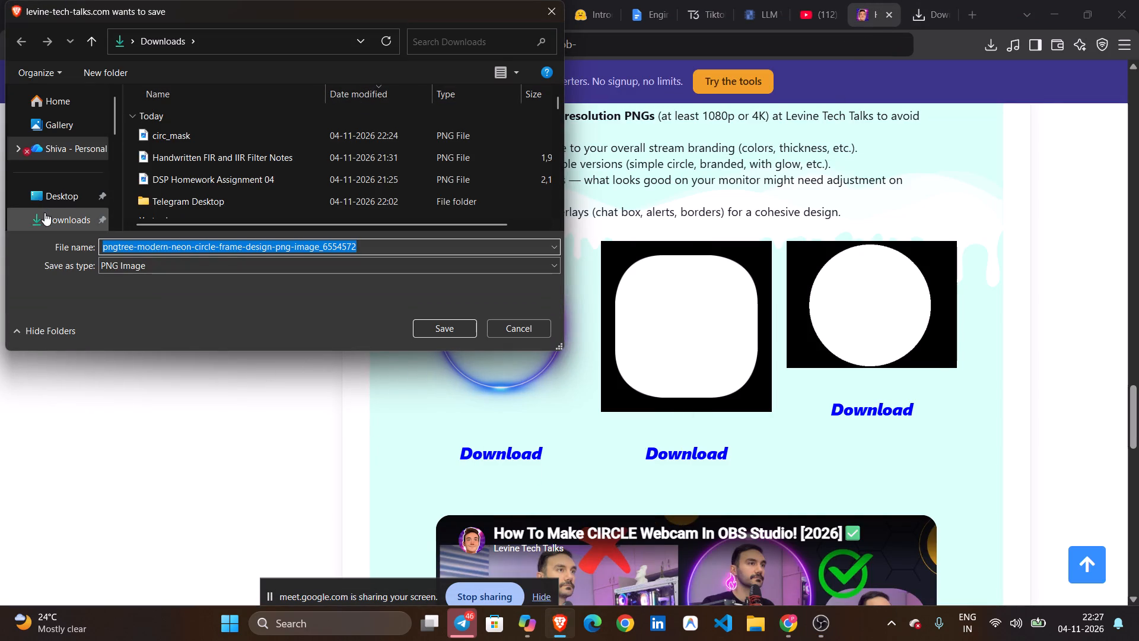
left_click(44, 212)
left_click(454, 327)
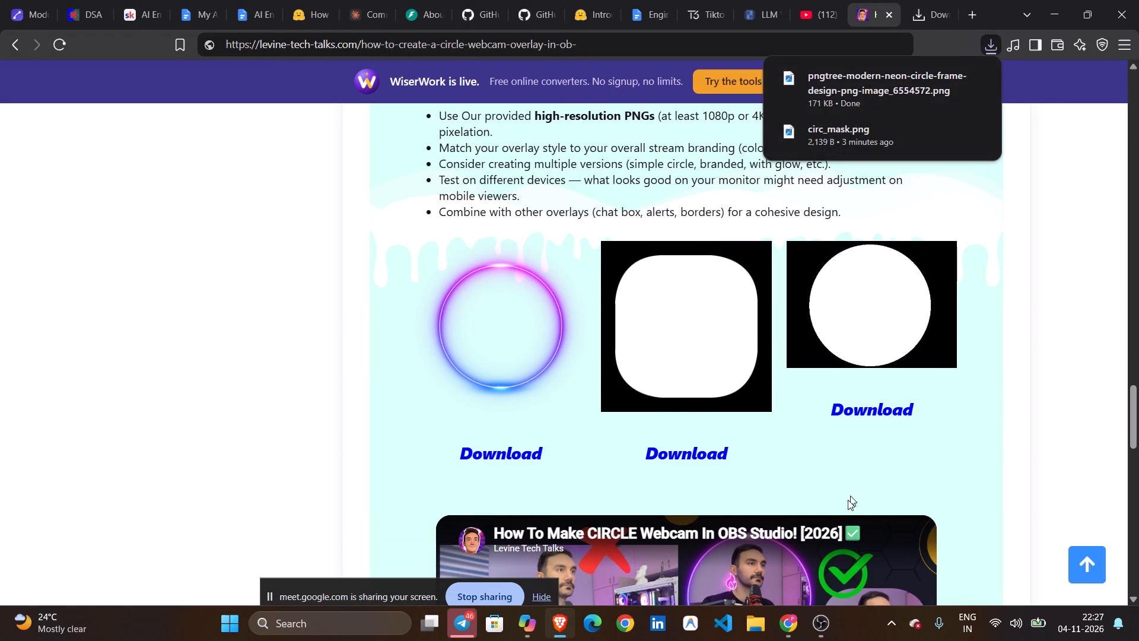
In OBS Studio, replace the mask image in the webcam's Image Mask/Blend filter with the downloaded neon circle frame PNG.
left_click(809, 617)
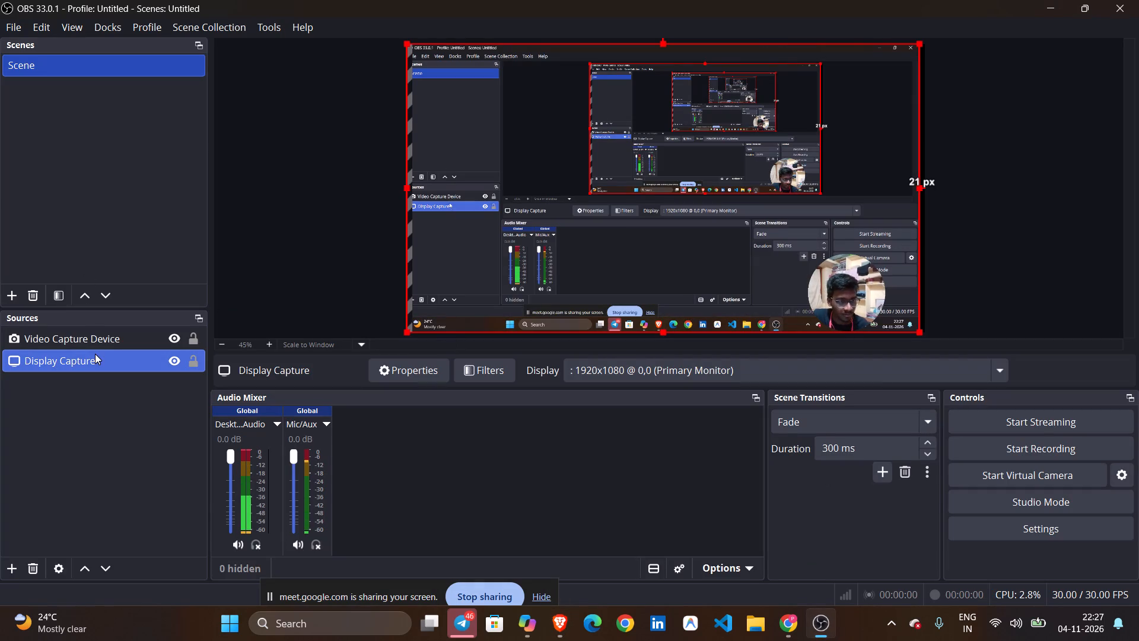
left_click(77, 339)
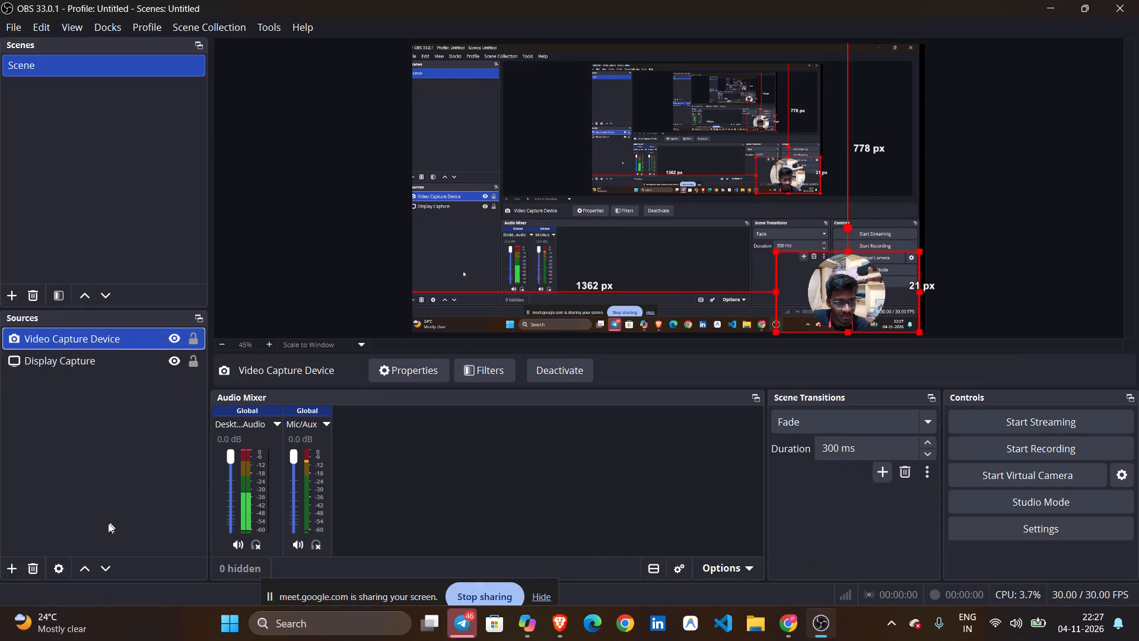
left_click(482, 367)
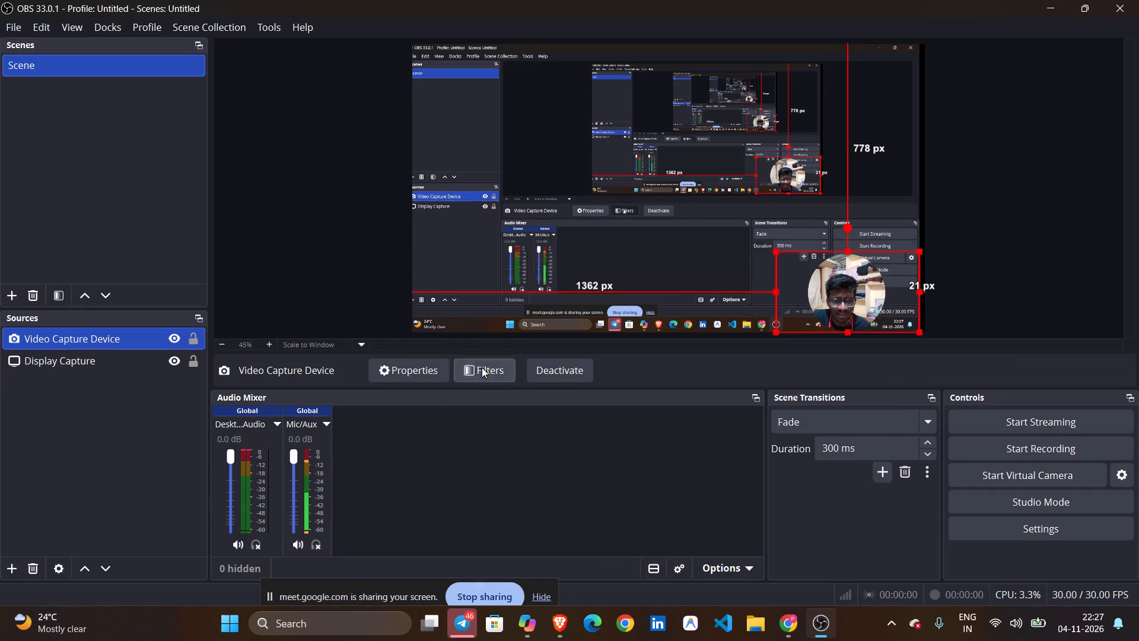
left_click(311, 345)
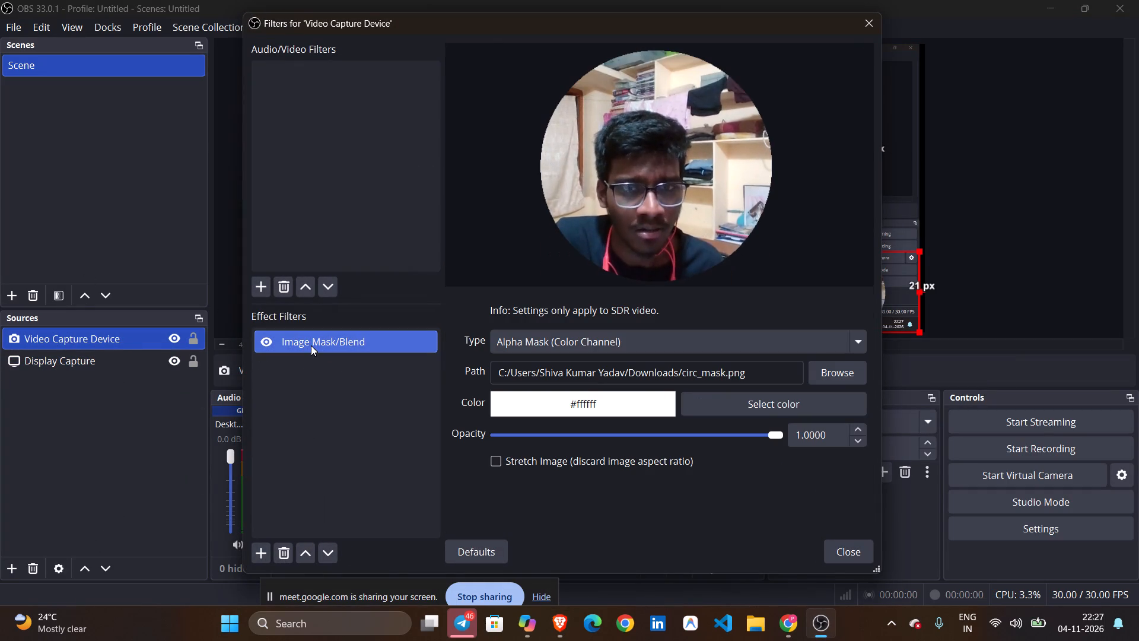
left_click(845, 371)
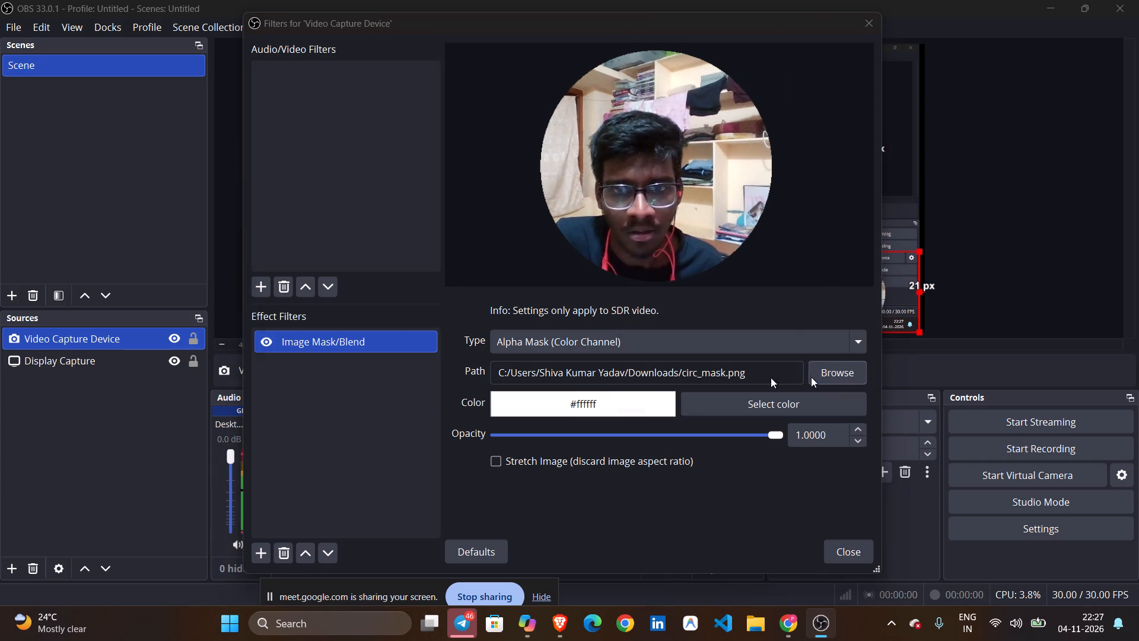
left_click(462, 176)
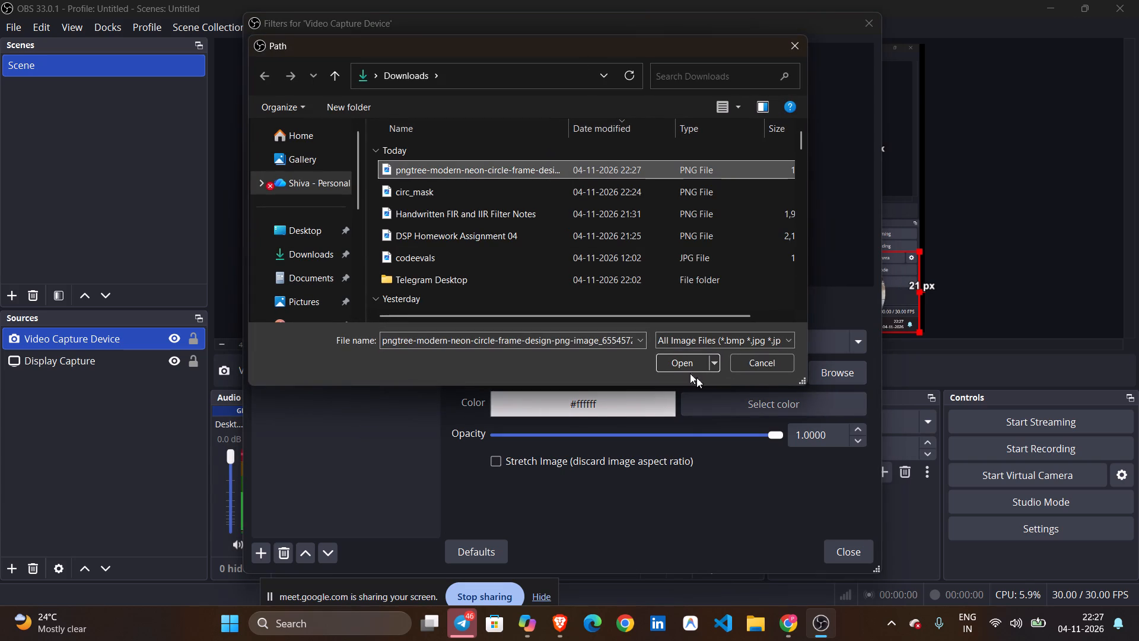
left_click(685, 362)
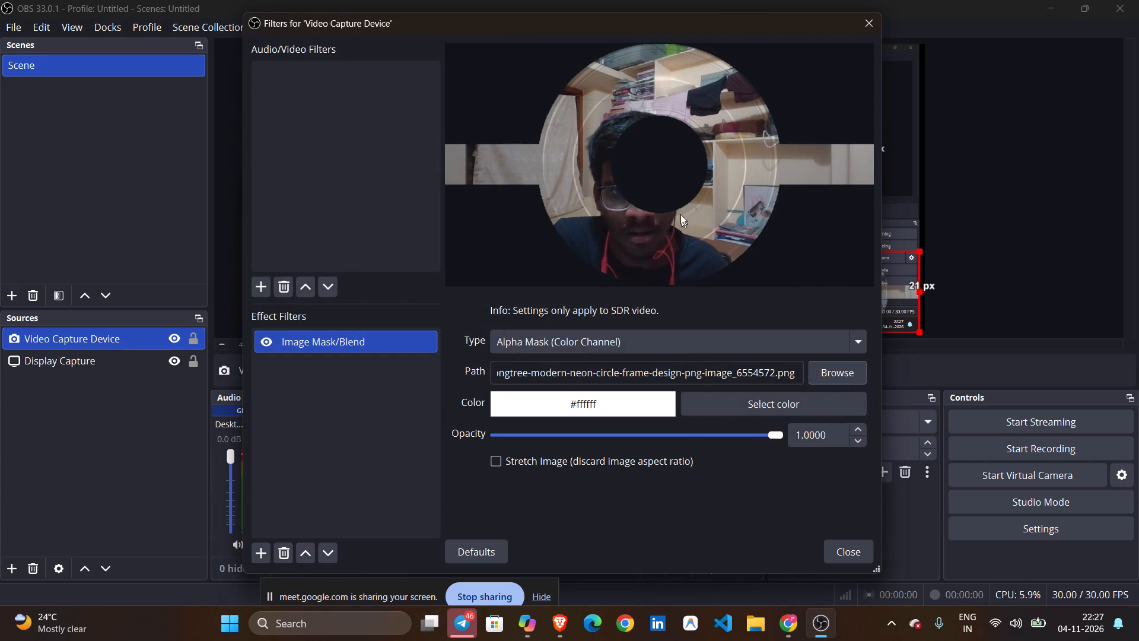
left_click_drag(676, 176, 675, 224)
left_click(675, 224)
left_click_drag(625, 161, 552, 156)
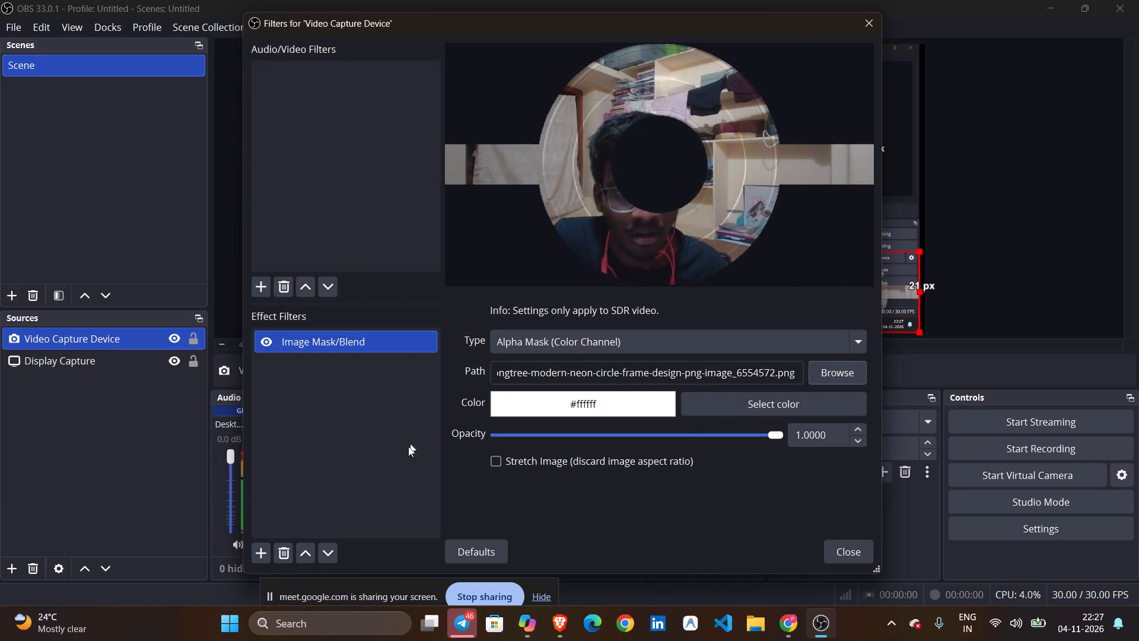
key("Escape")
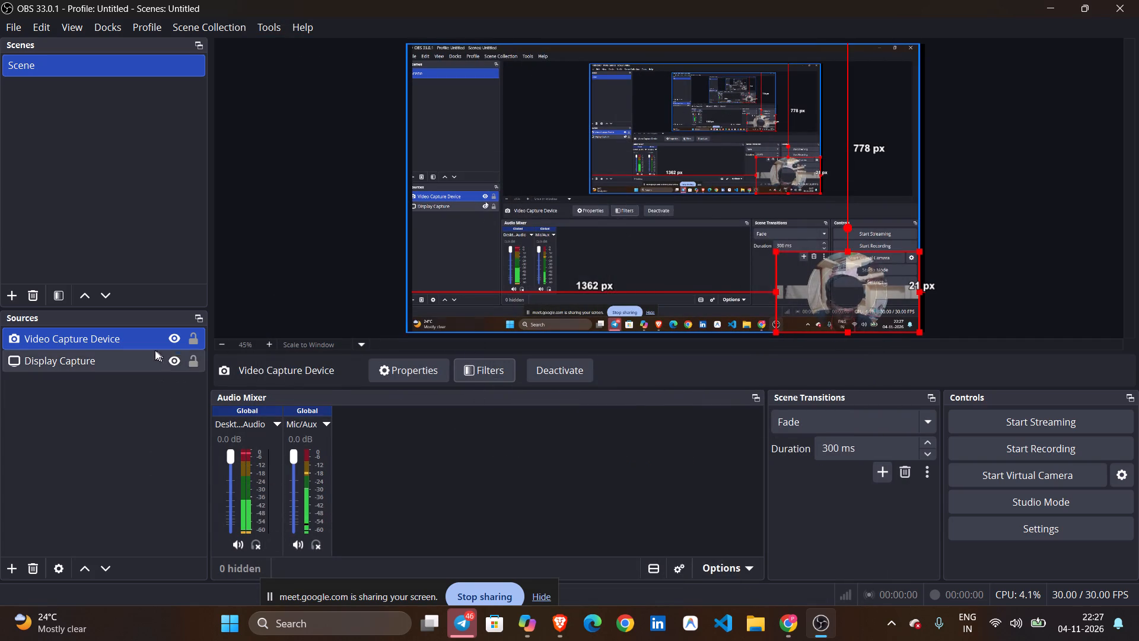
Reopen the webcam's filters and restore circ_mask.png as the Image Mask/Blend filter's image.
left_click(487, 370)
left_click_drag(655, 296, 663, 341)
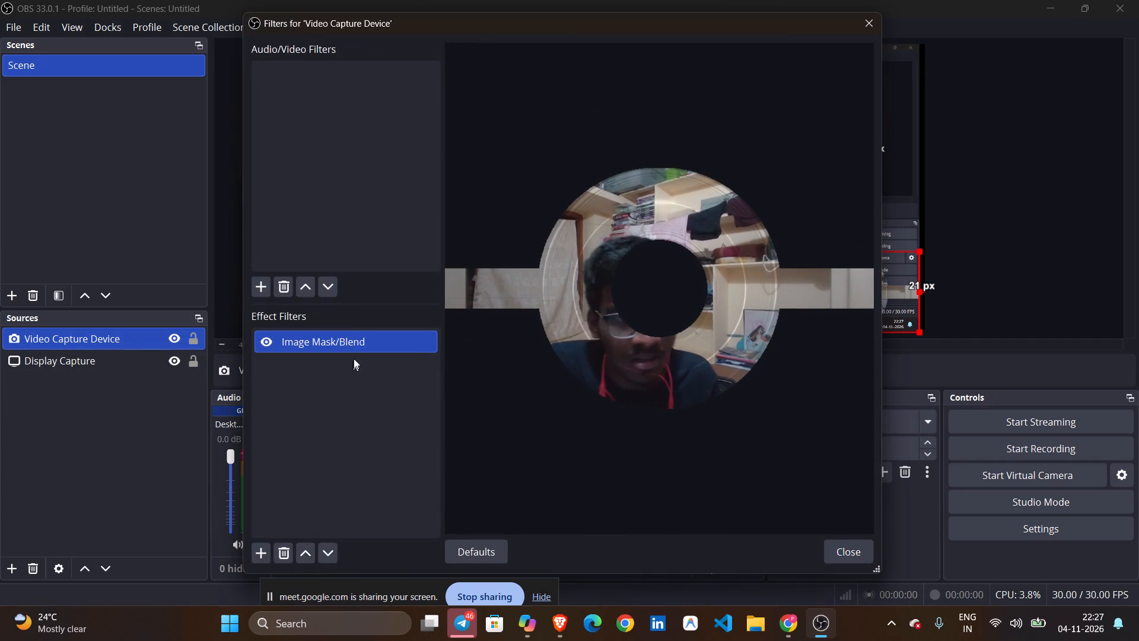
Remove the existing Image Mask/Blend filter from the webcam's effect filters.
left_click(283, 554)
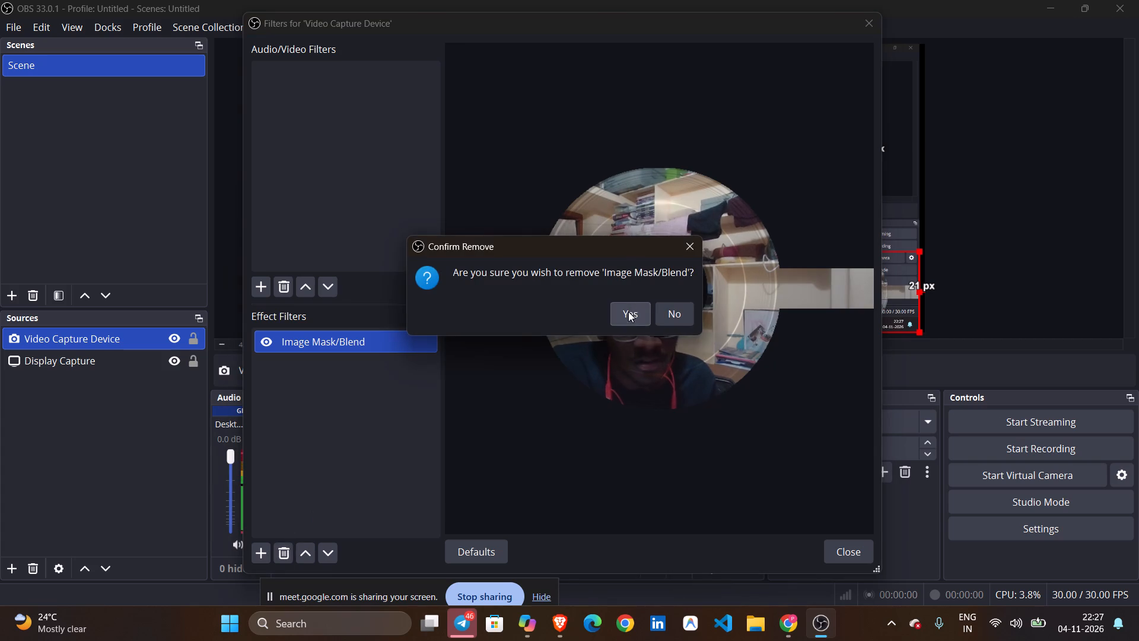
left_click(628, 312)
Add a new Image Mask/Blend effect filter to the webcam, using circ_mask.png from Downloads as its mask image.
left_click(259, 546)
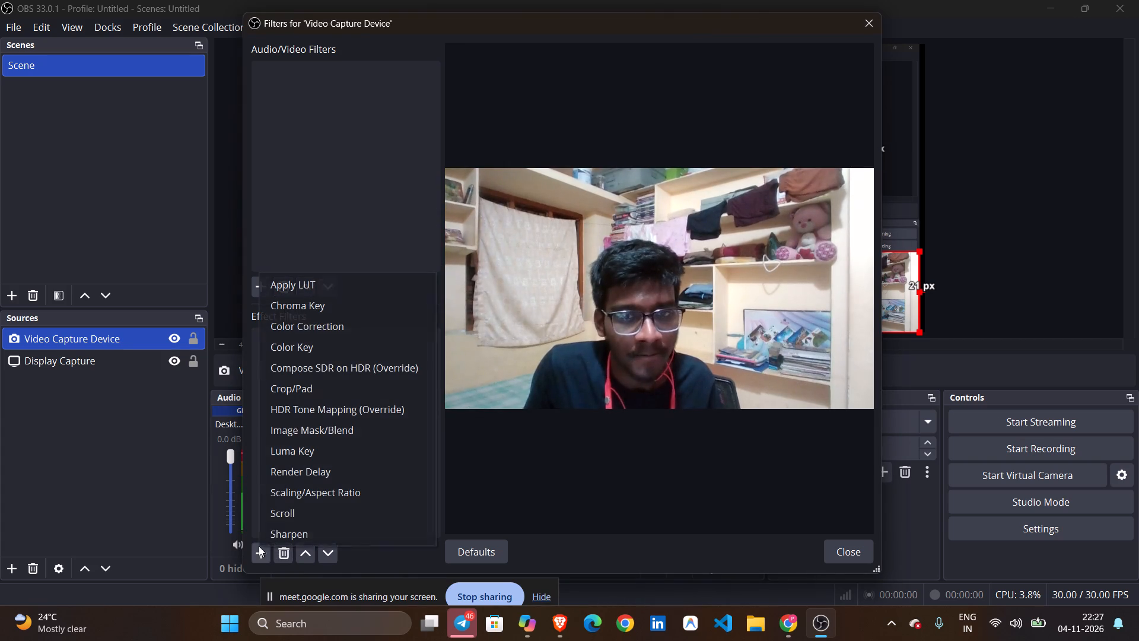
left_click(315, 436)
left_click(523, 327)
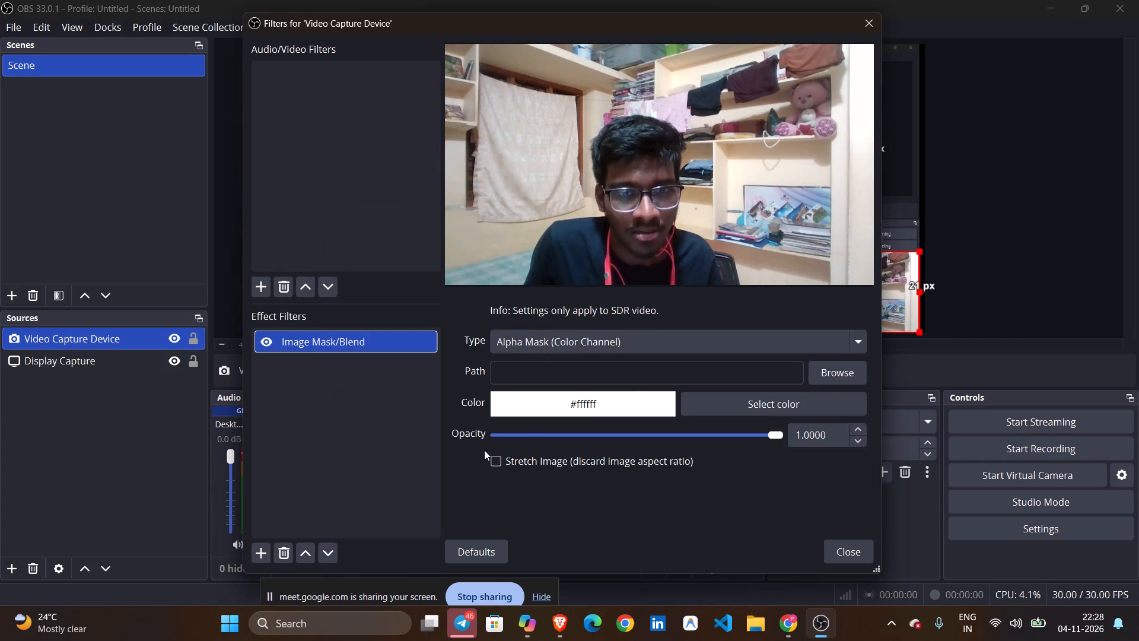
left_click(810, 371)
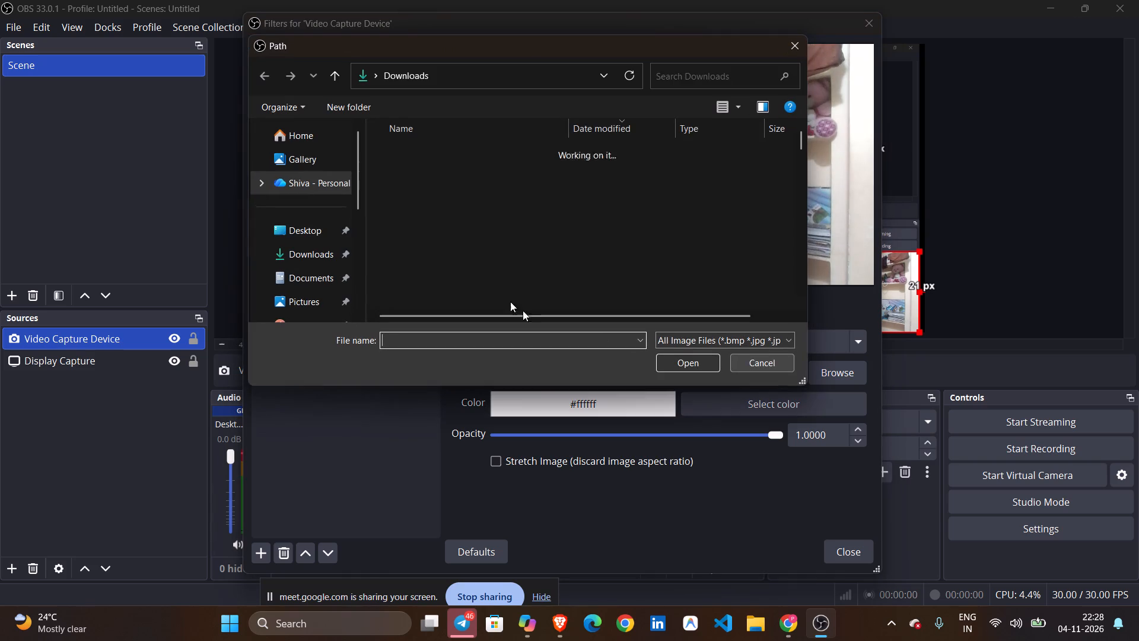
left_click(479, 189)
left_click(683, 355)
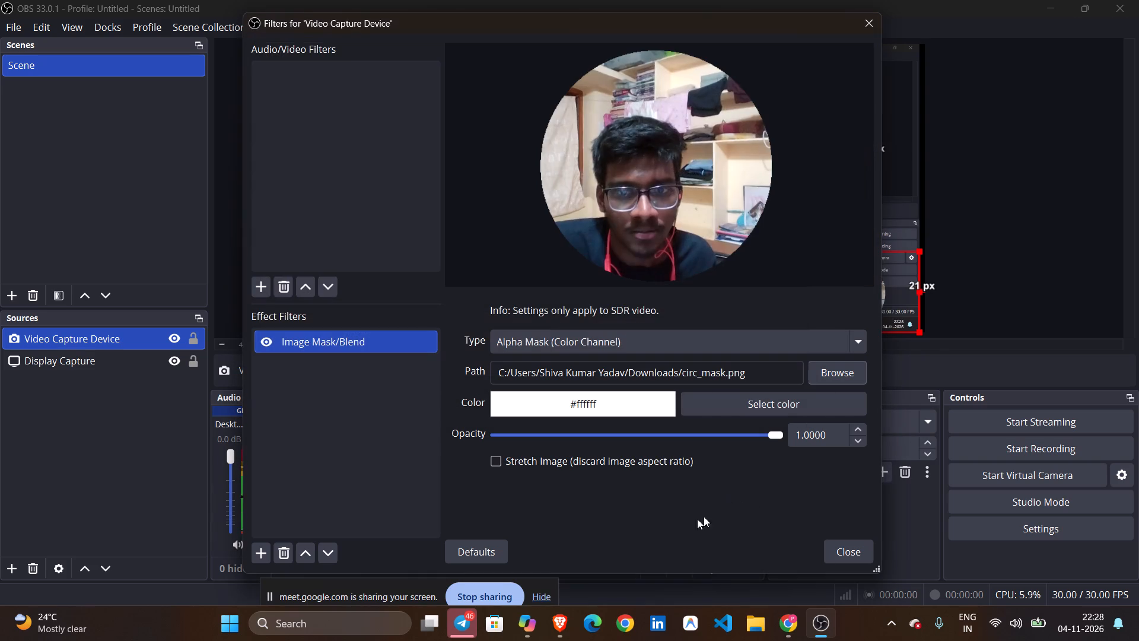
Add a second Image Mask/Blend effect filter to the webcam alongside the circle mask.
left_click(257, 550)
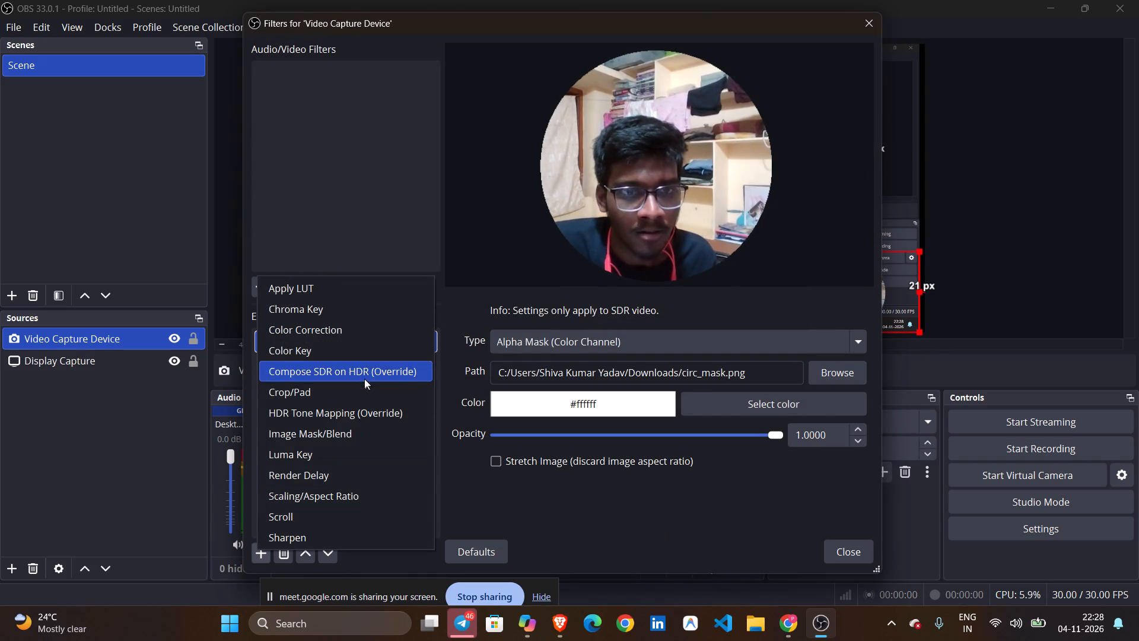
left_click(319, 438)
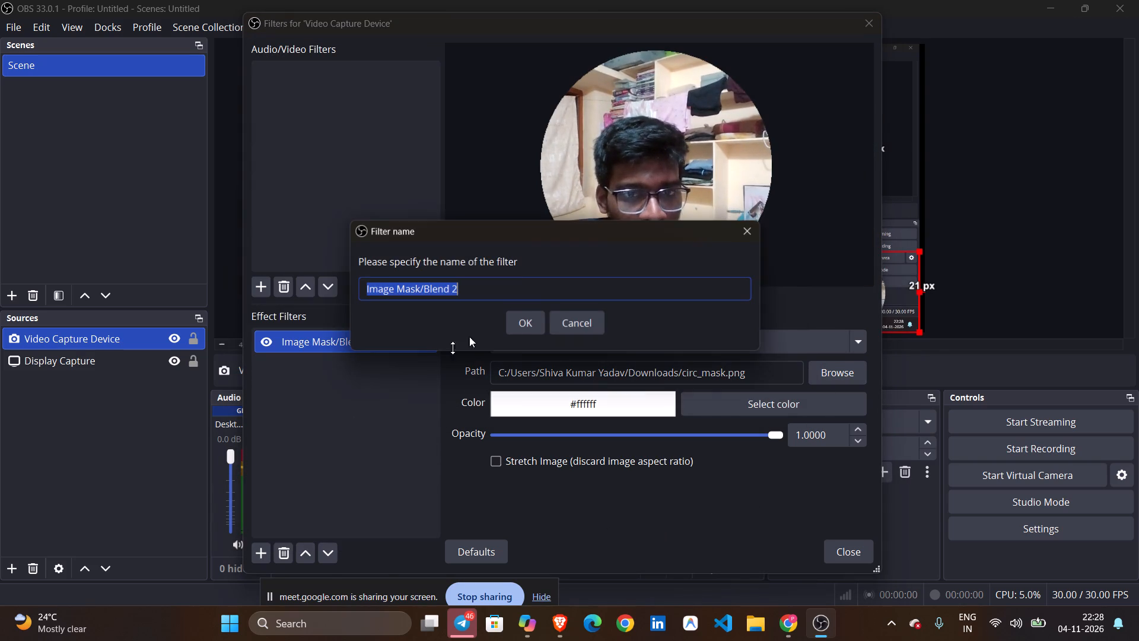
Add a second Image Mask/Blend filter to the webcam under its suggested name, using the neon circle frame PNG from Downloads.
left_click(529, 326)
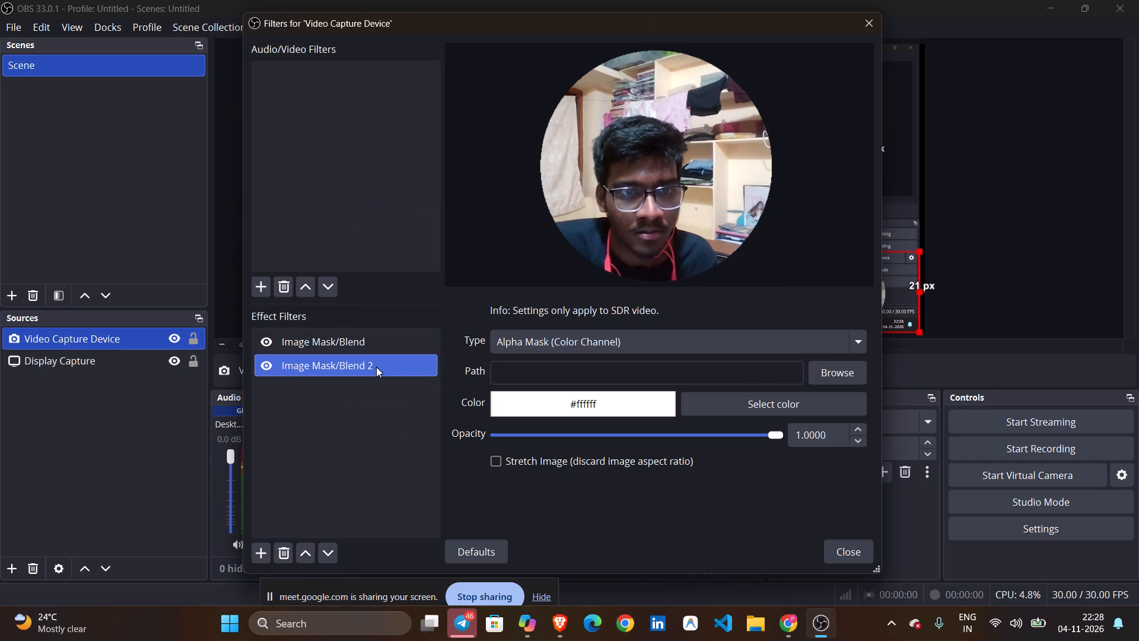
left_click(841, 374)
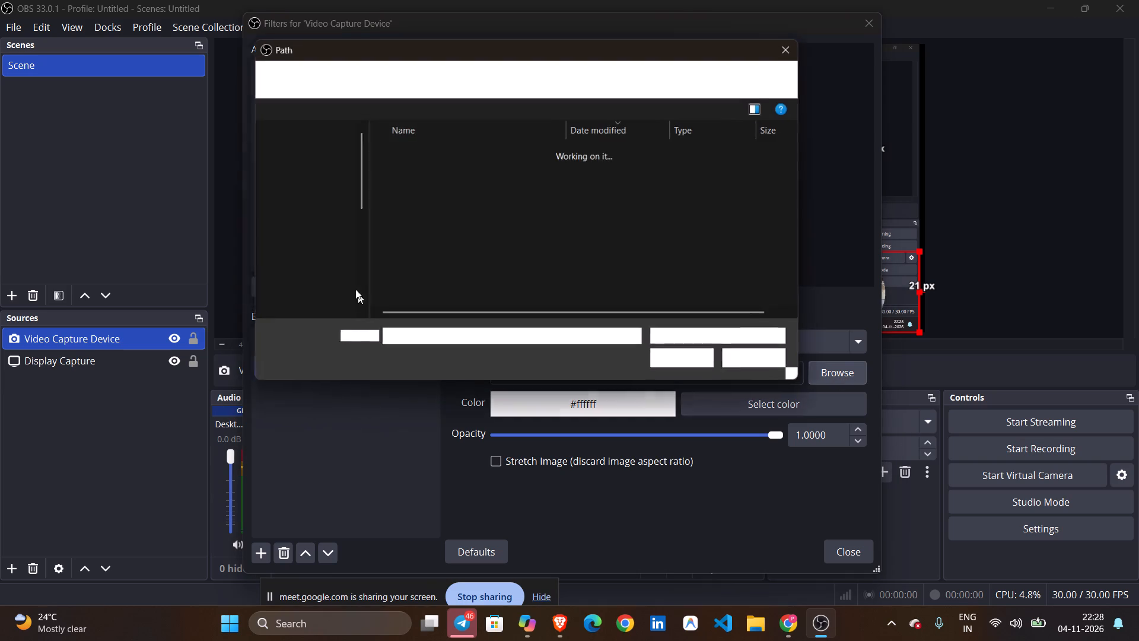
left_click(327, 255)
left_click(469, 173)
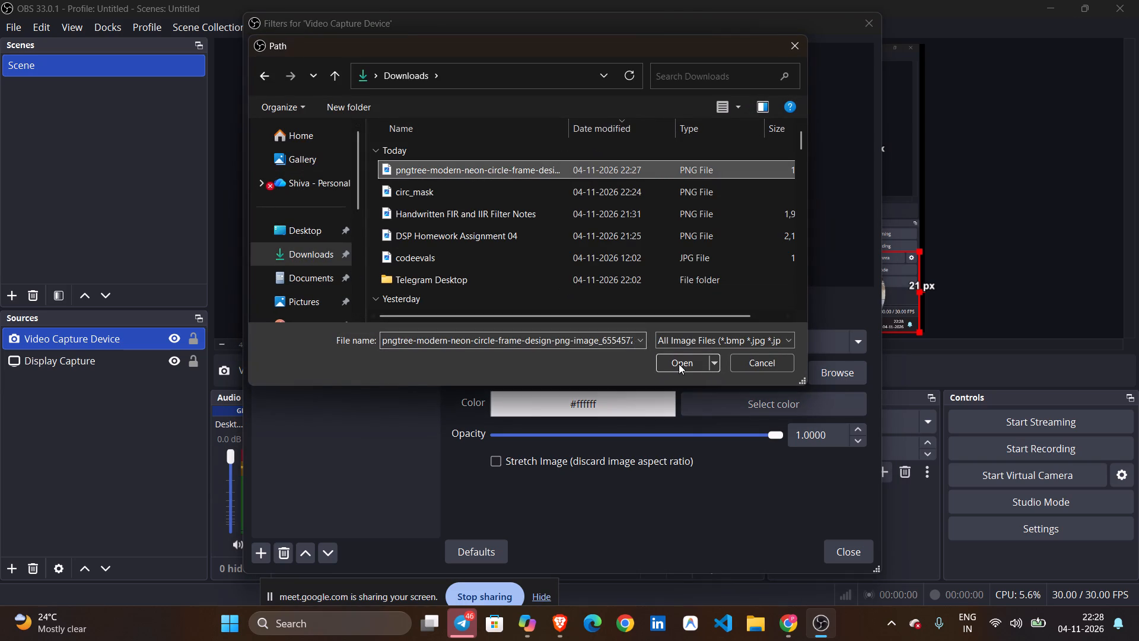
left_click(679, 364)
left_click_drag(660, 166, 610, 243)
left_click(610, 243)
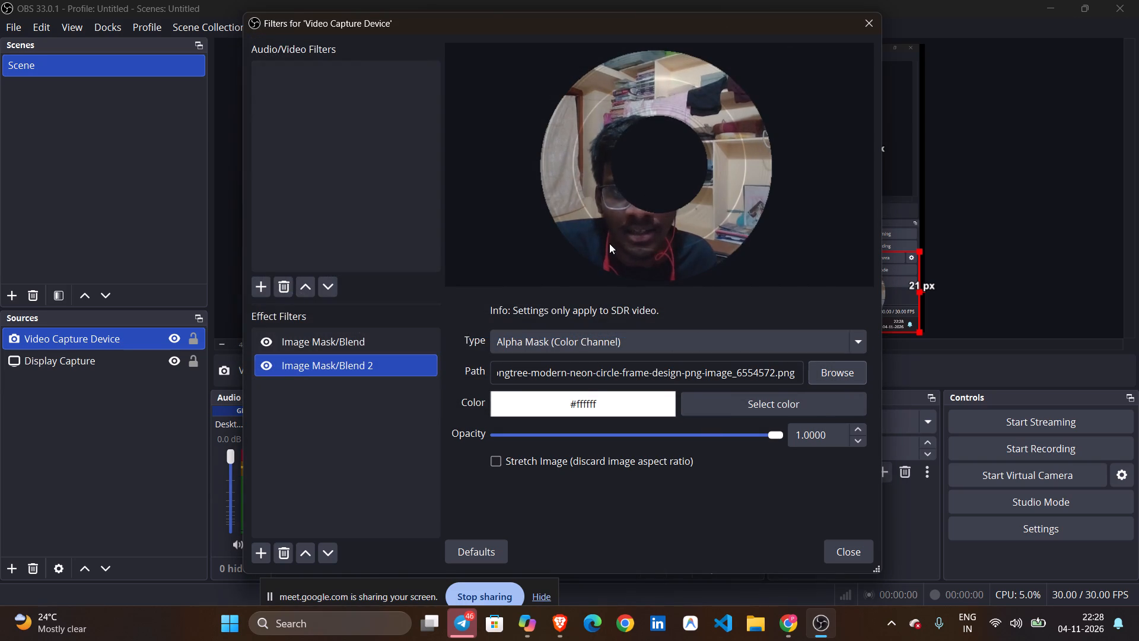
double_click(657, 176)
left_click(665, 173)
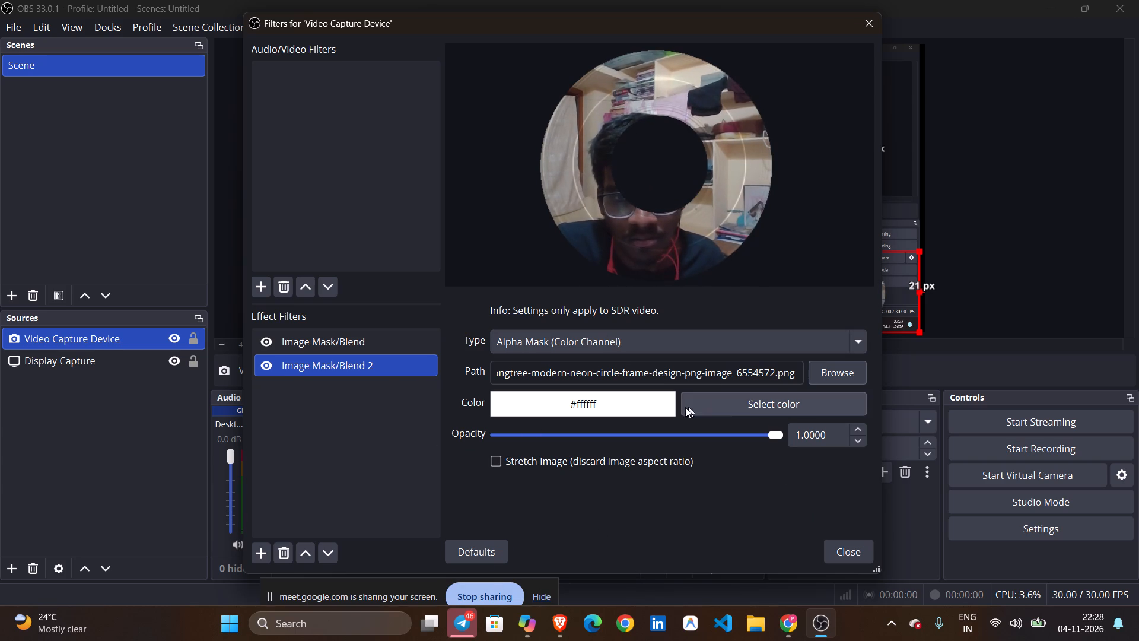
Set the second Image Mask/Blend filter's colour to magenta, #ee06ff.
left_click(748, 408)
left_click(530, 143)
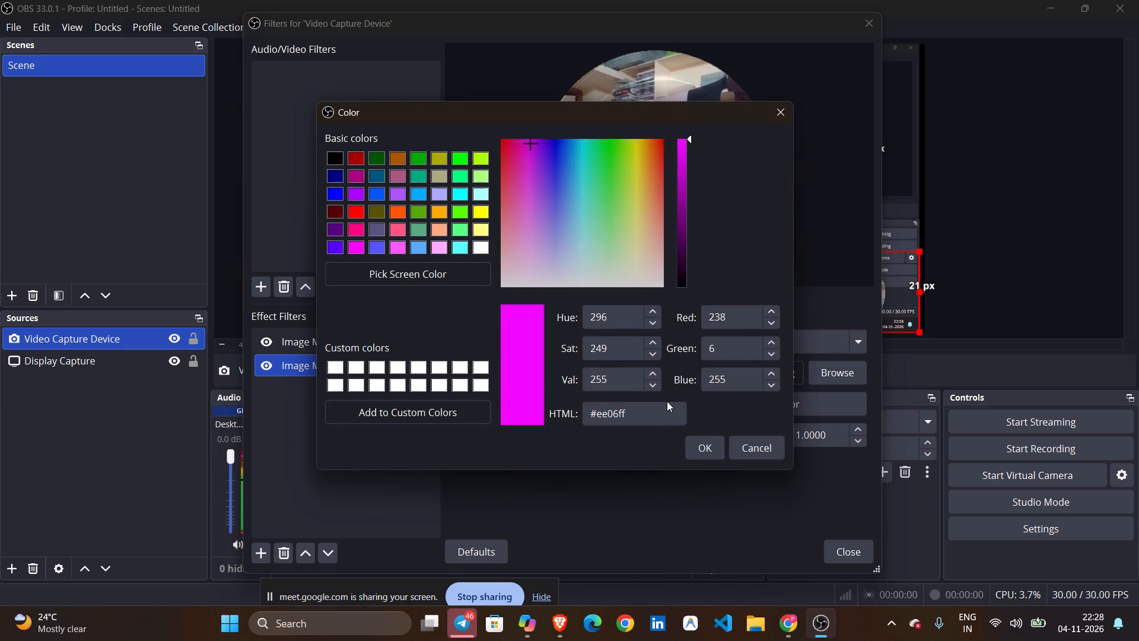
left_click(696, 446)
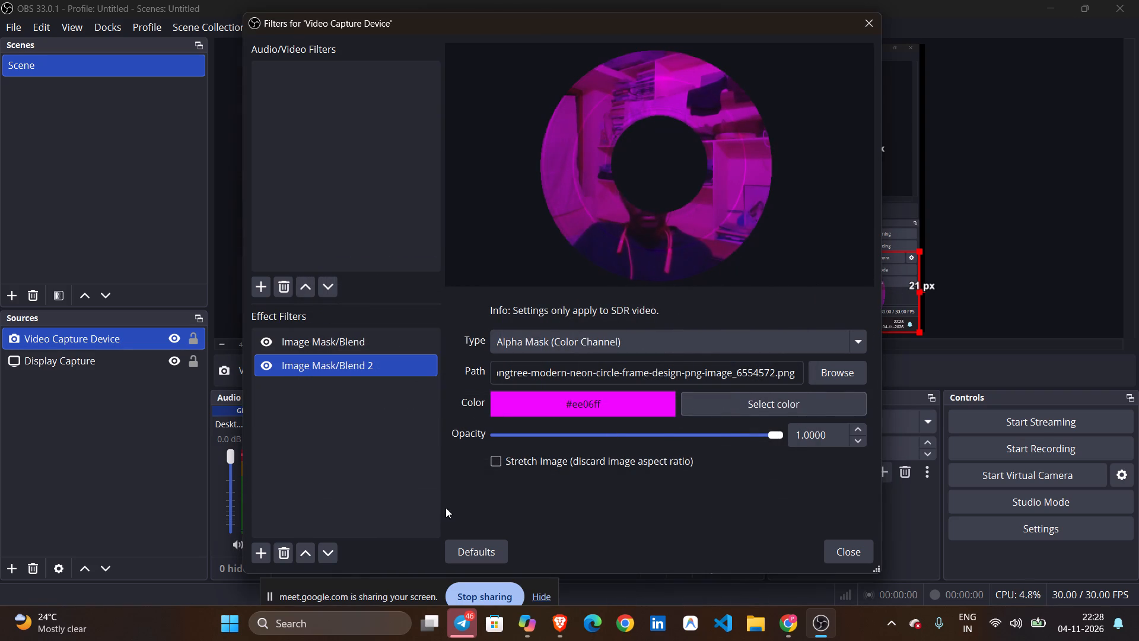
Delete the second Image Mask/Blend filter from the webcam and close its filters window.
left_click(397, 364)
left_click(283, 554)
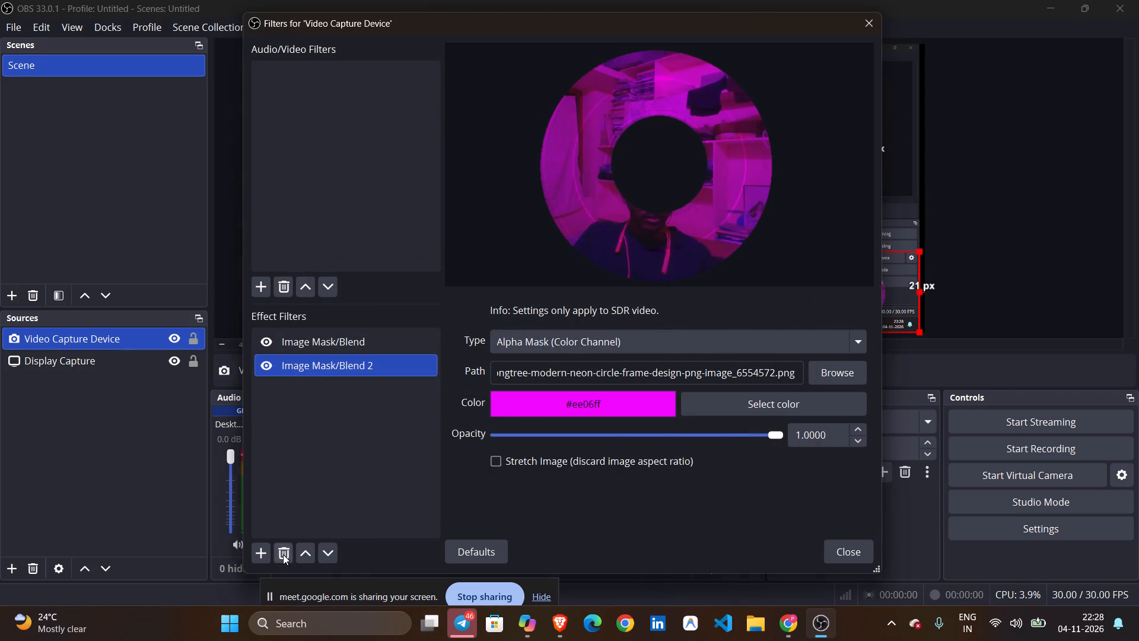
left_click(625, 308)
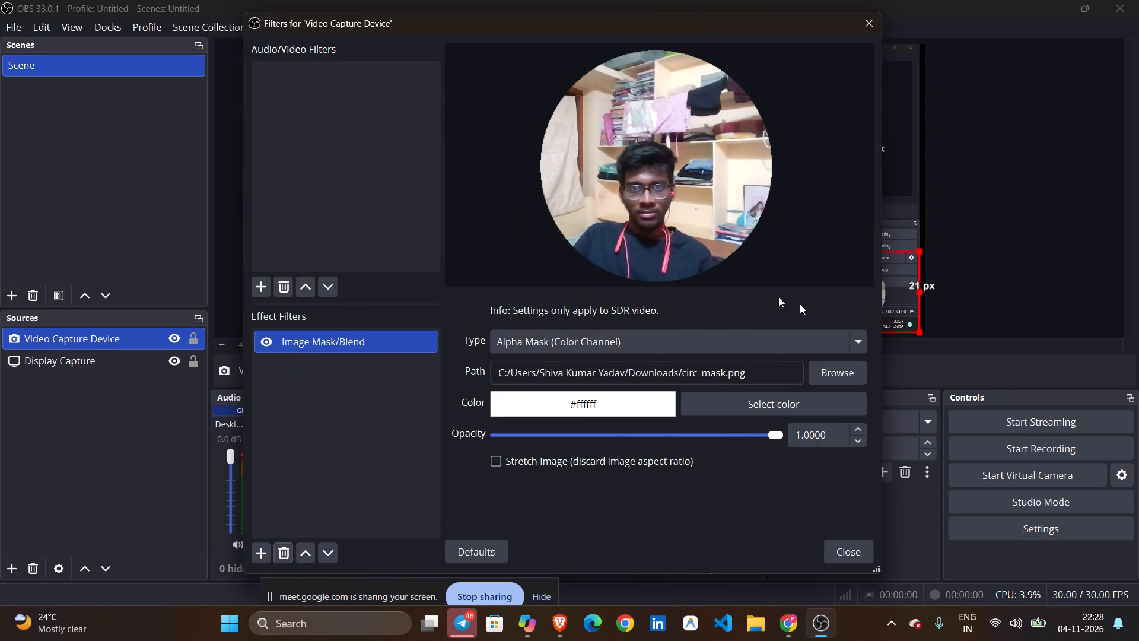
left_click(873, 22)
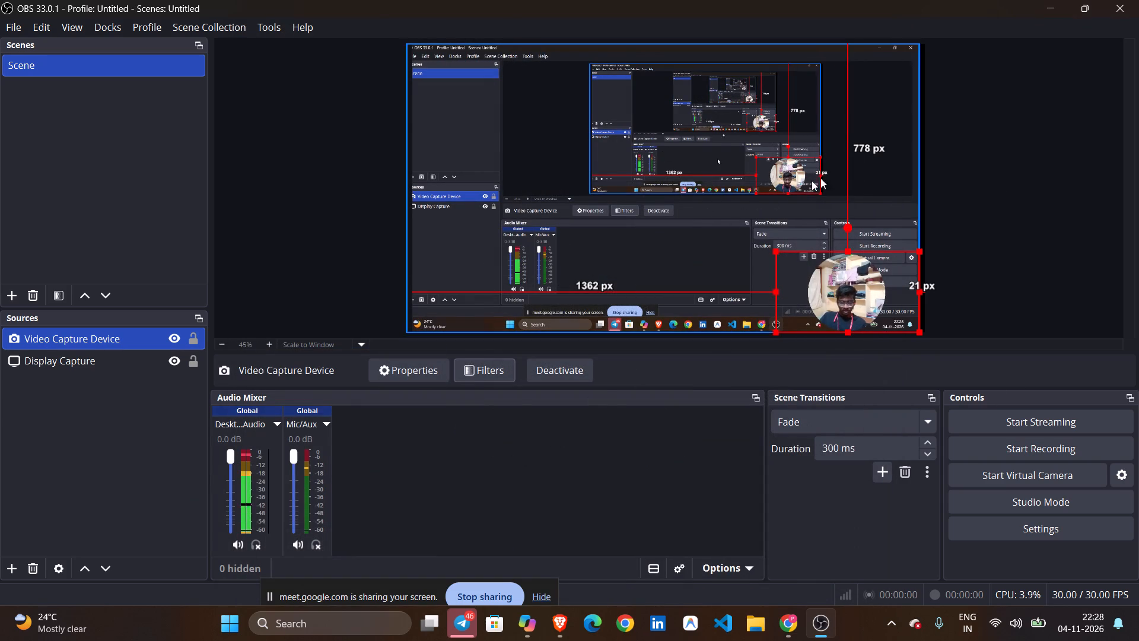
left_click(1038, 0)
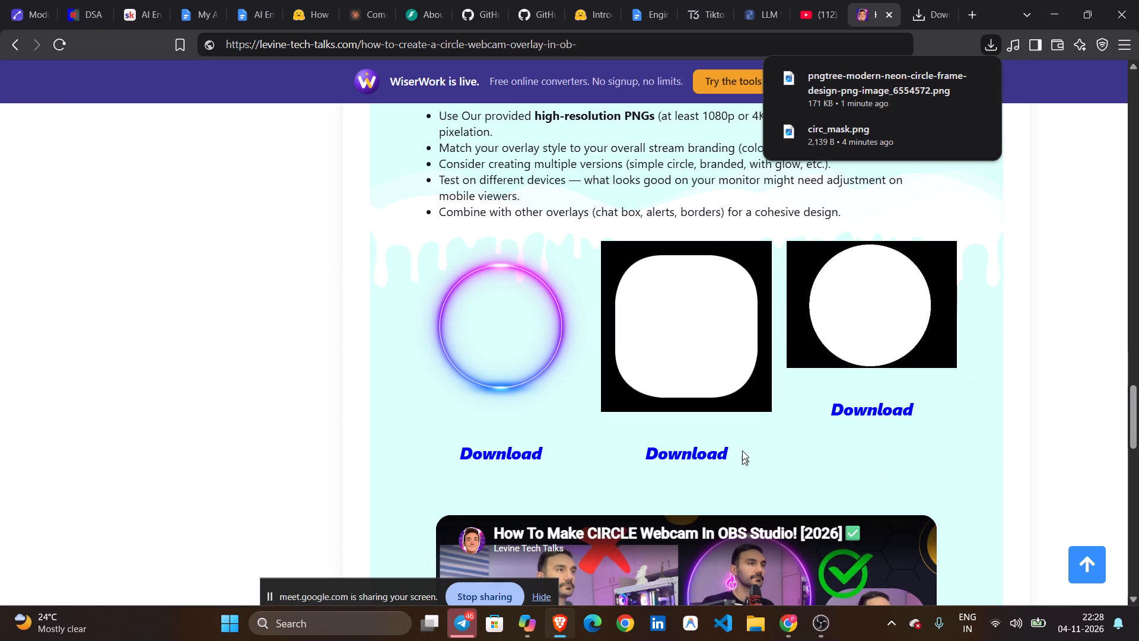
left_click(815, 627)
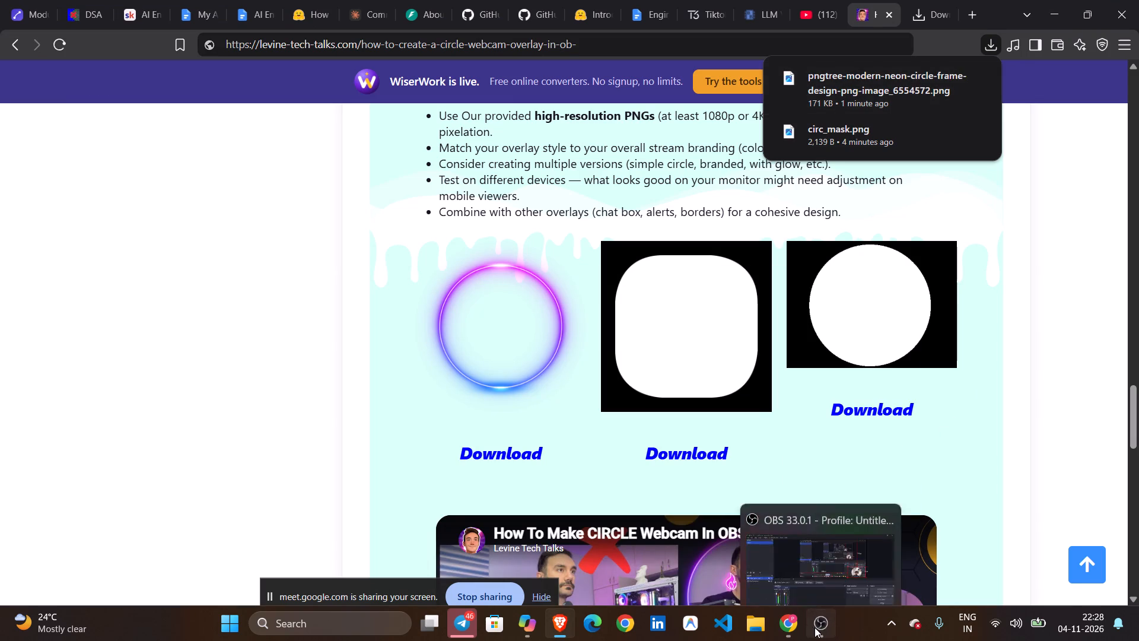
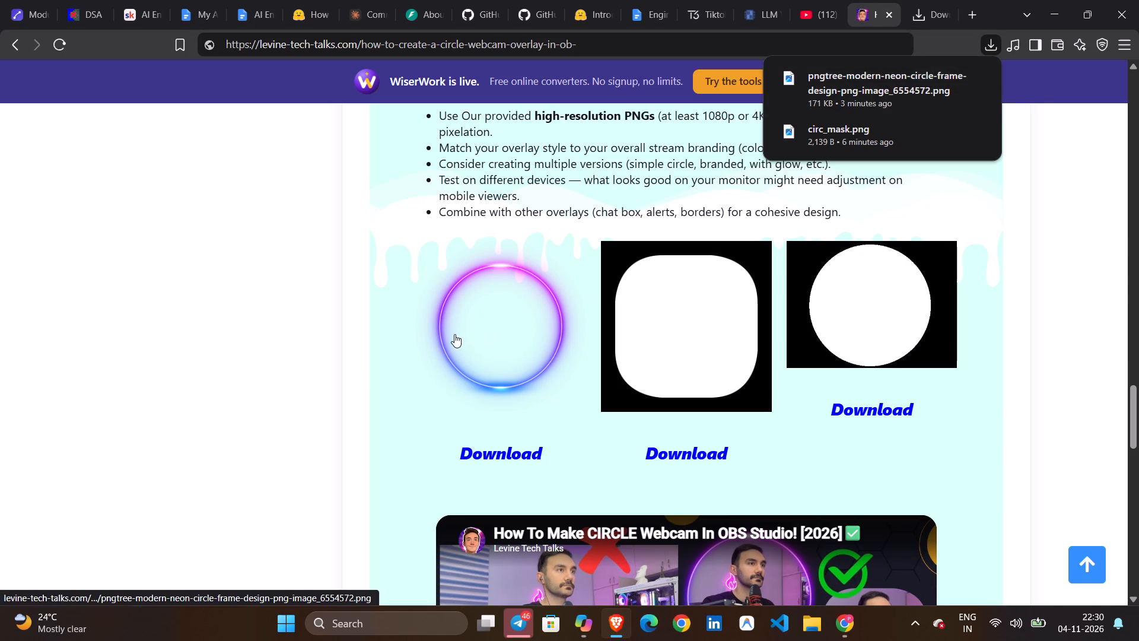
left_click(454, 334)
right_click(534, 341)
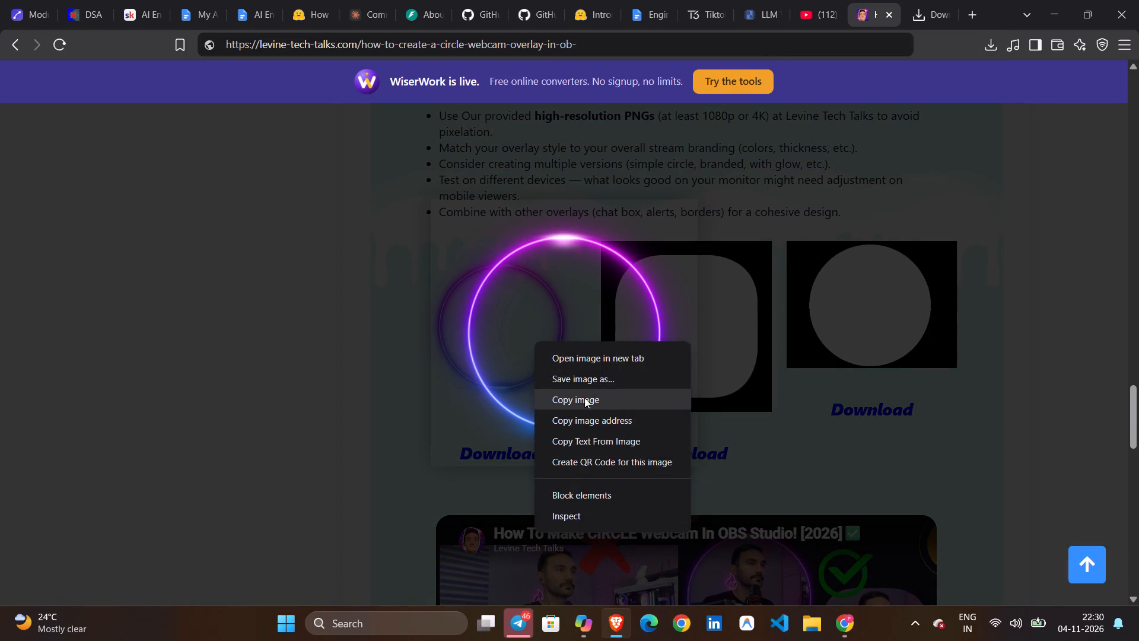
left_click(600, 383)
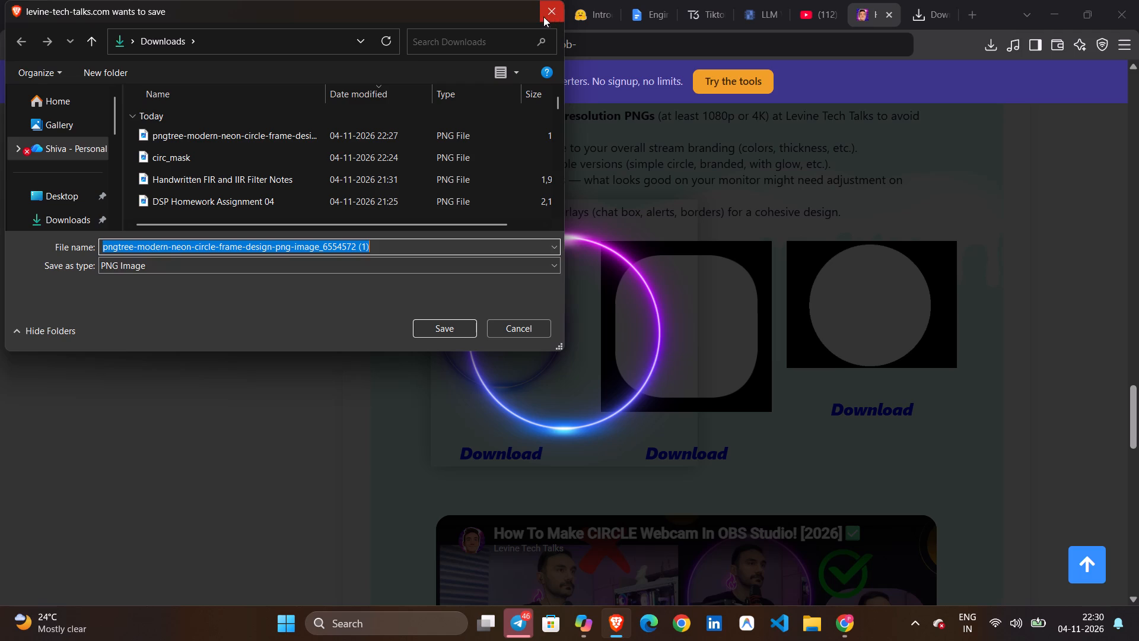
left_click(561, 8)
Return to the YouTube webcam tutorial in Brave and open the recommended video "Remove Your Background Without a Green Screen in OBS".
left_click(839, 0)
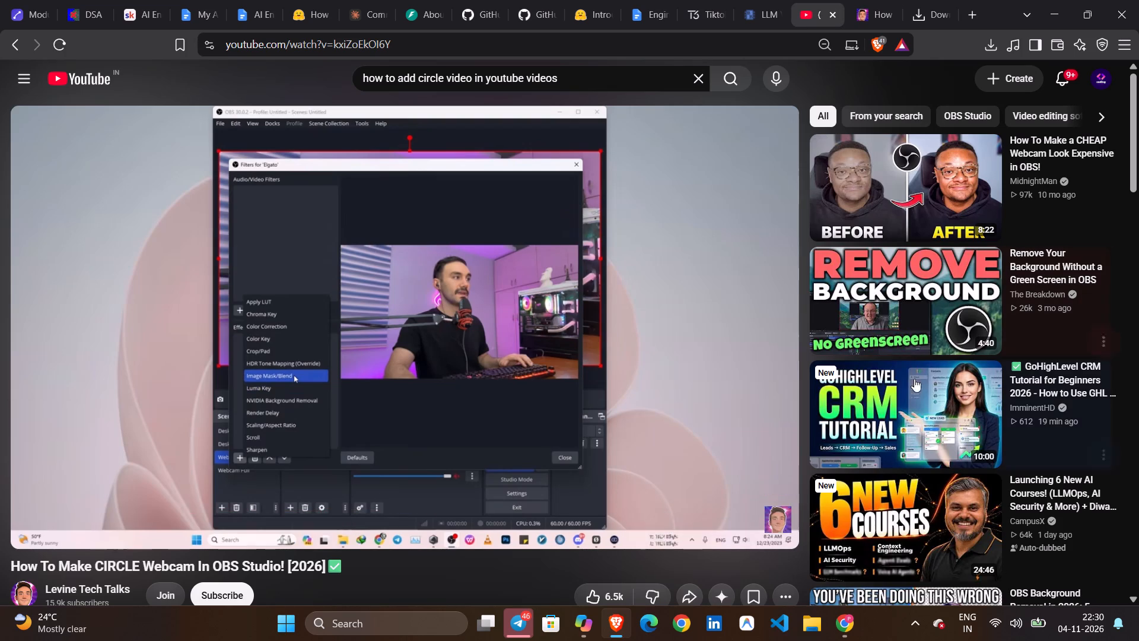
left_click(925, 329)
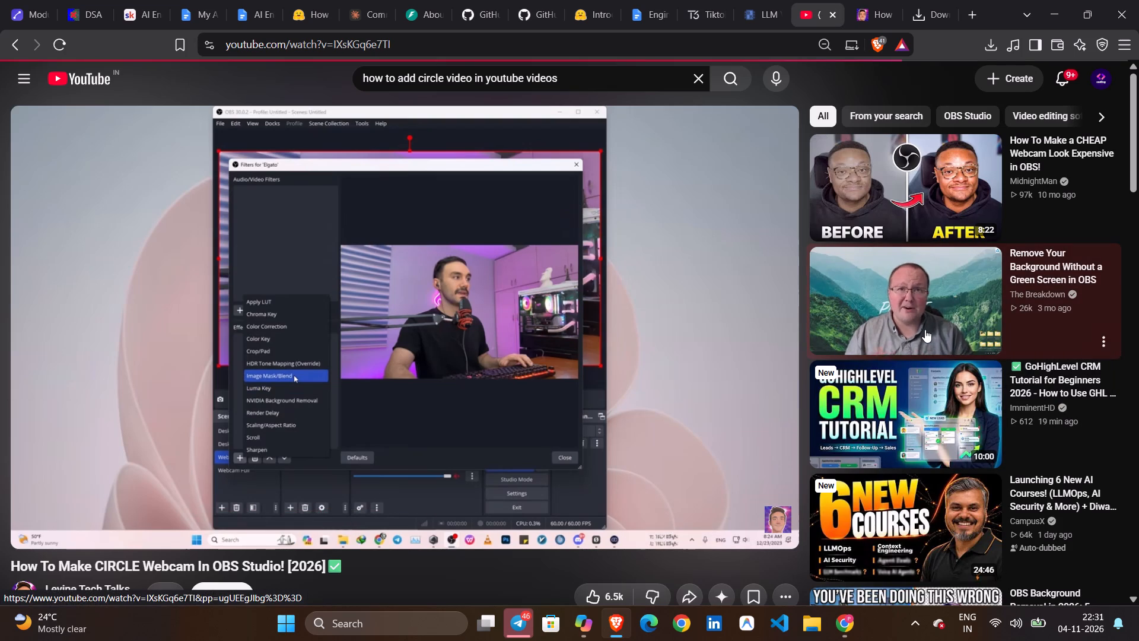
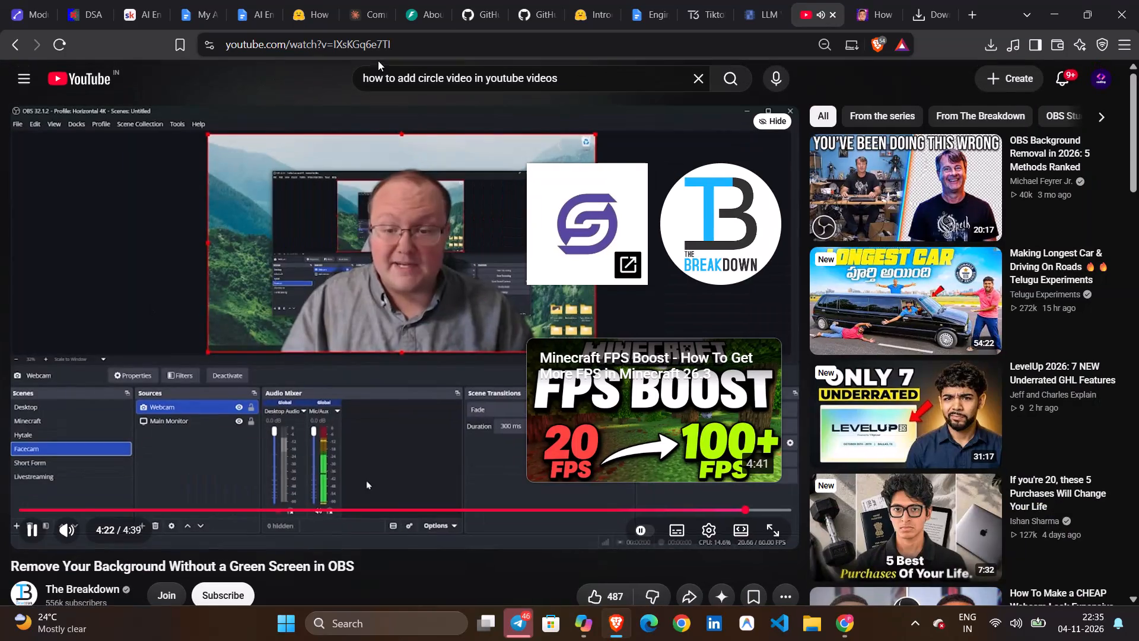
Pause the background-removal video and open OBS Studio.
left_click(301, 301)
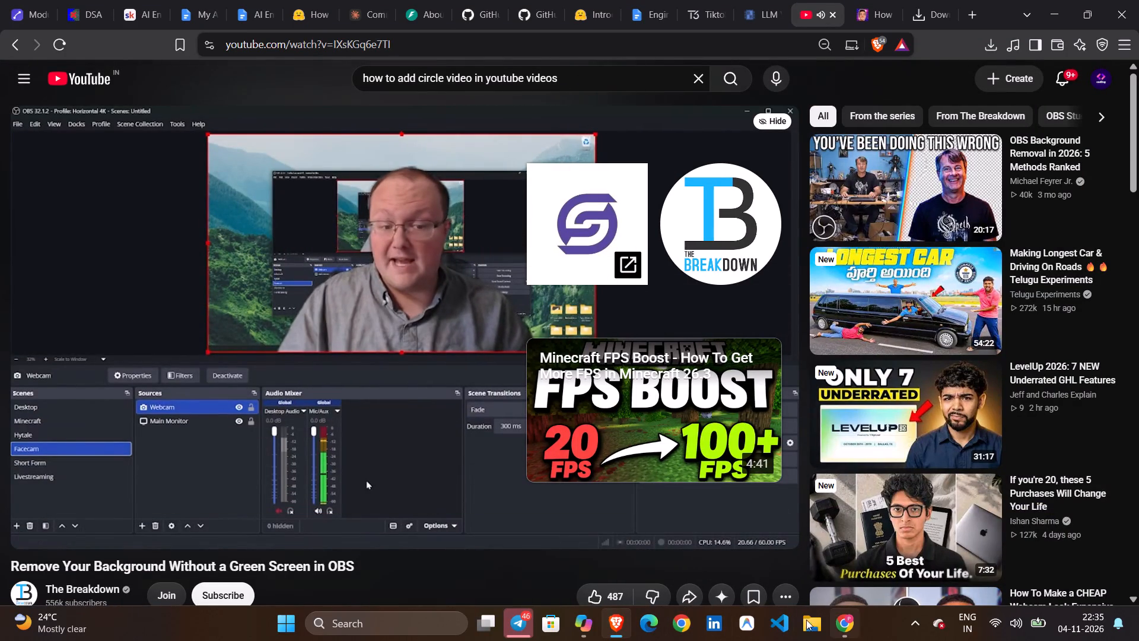
left_click(347, 624)
type("obs")
key("Return")
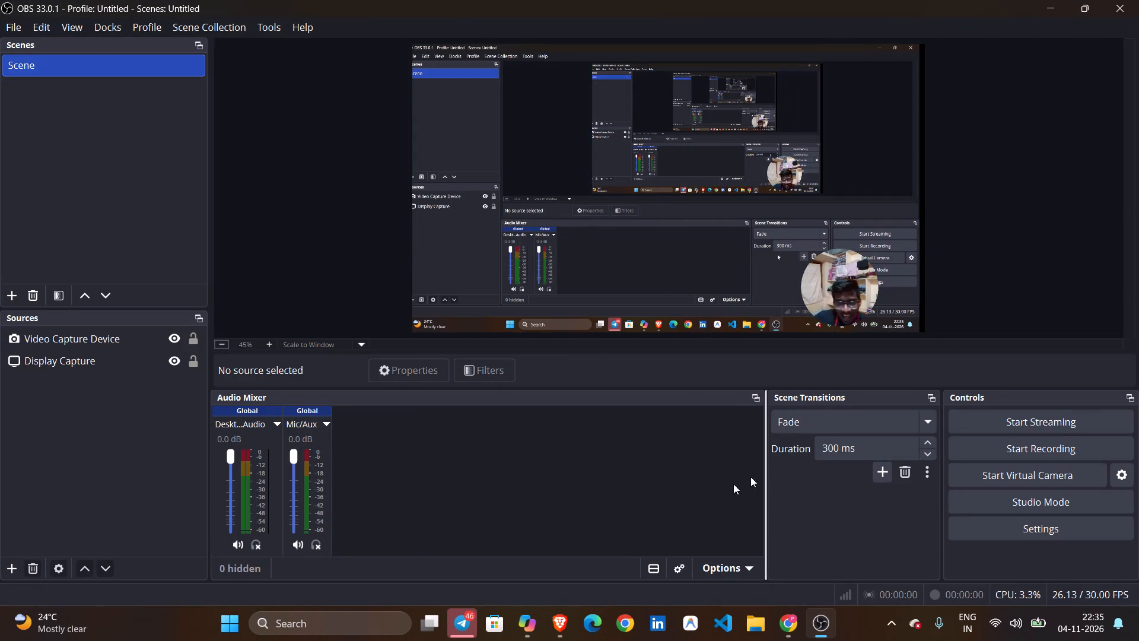
Add a Scroll effect filter to the Display Capture source, keeping the default name and settings, and close its filters window.
left_click(114, 358)
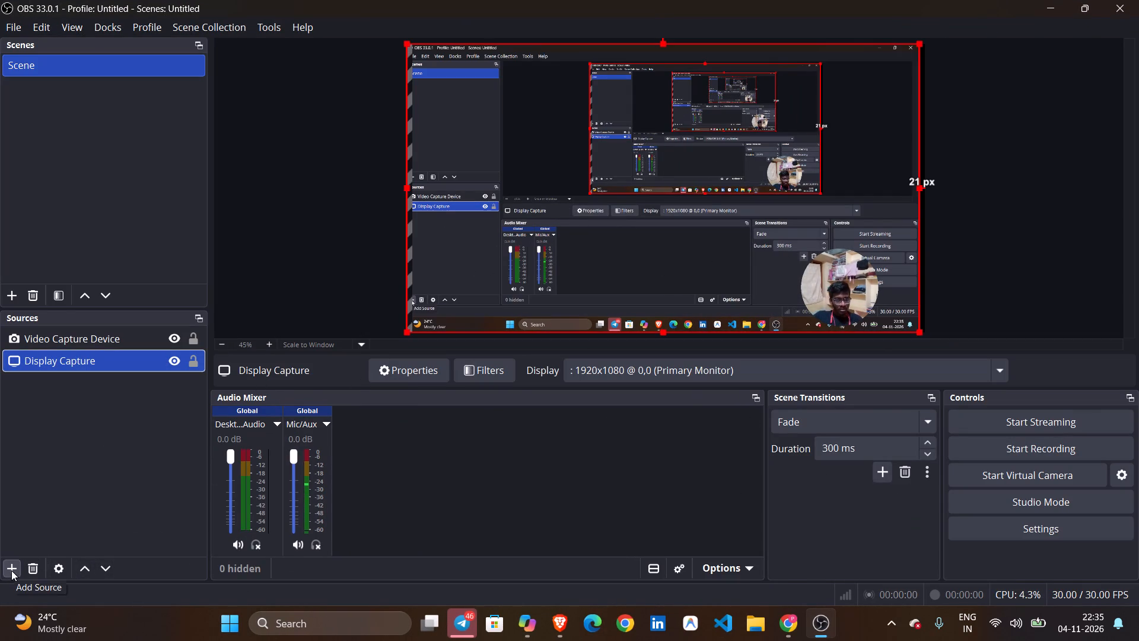
left_click(491, 385)
left_click(502, 370)
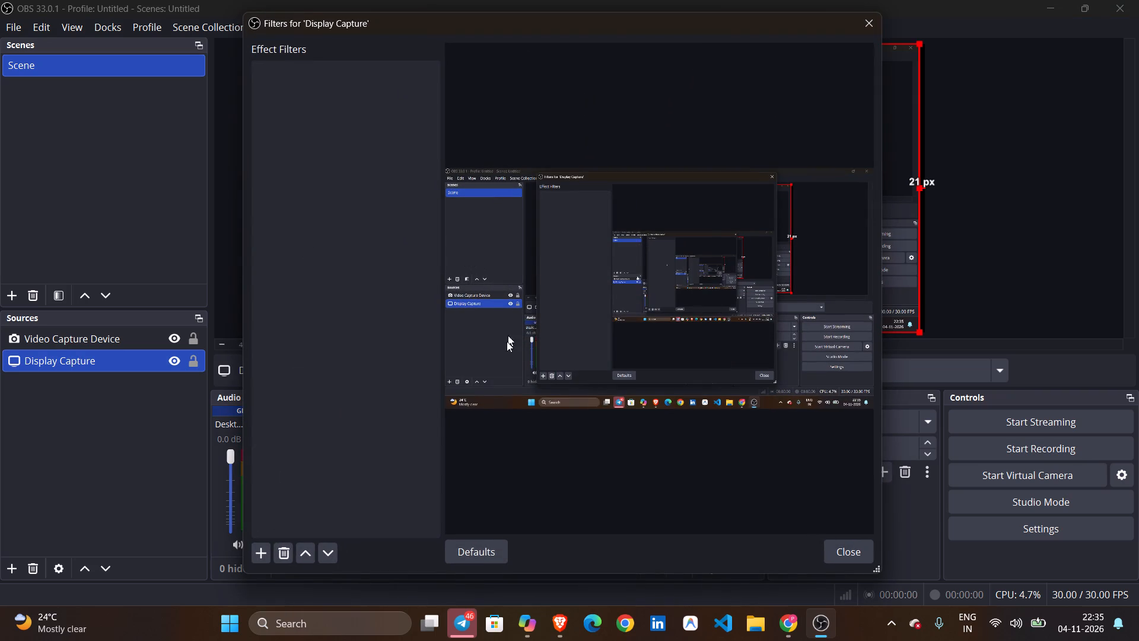
left_click(266, 557)
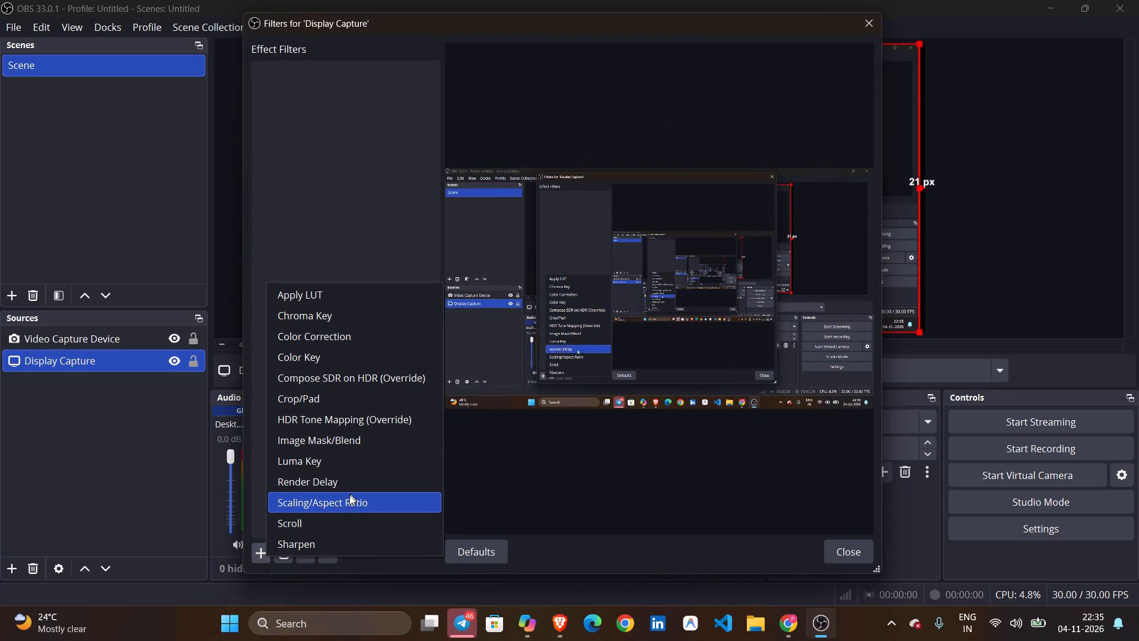
left_click(349, 530)
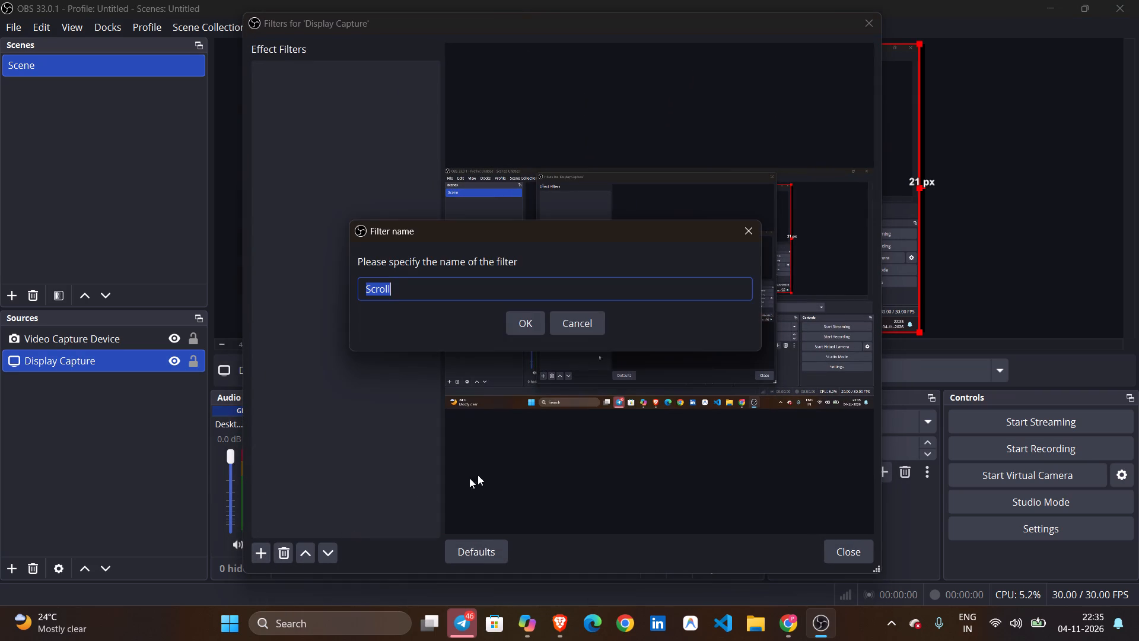
left_click(529, 328)
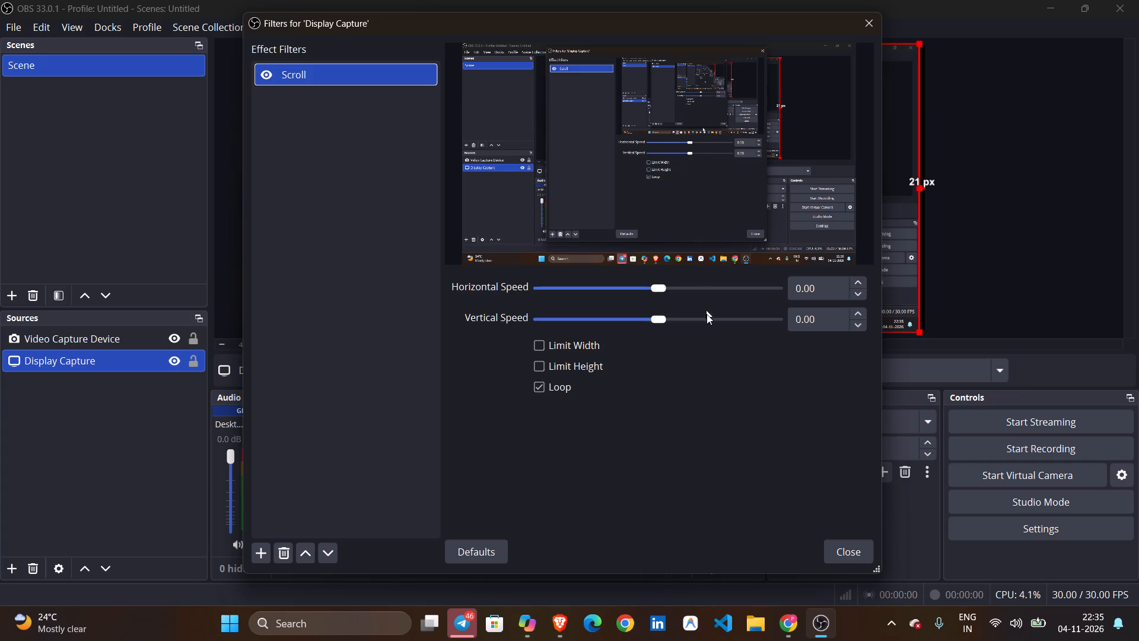
left_click(828, 556)
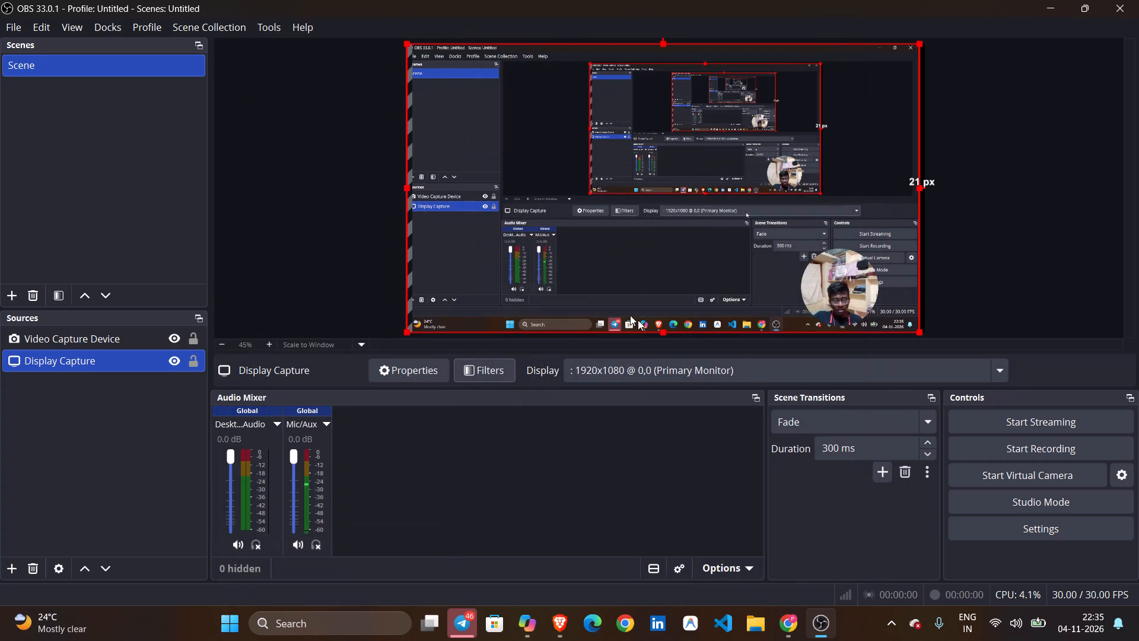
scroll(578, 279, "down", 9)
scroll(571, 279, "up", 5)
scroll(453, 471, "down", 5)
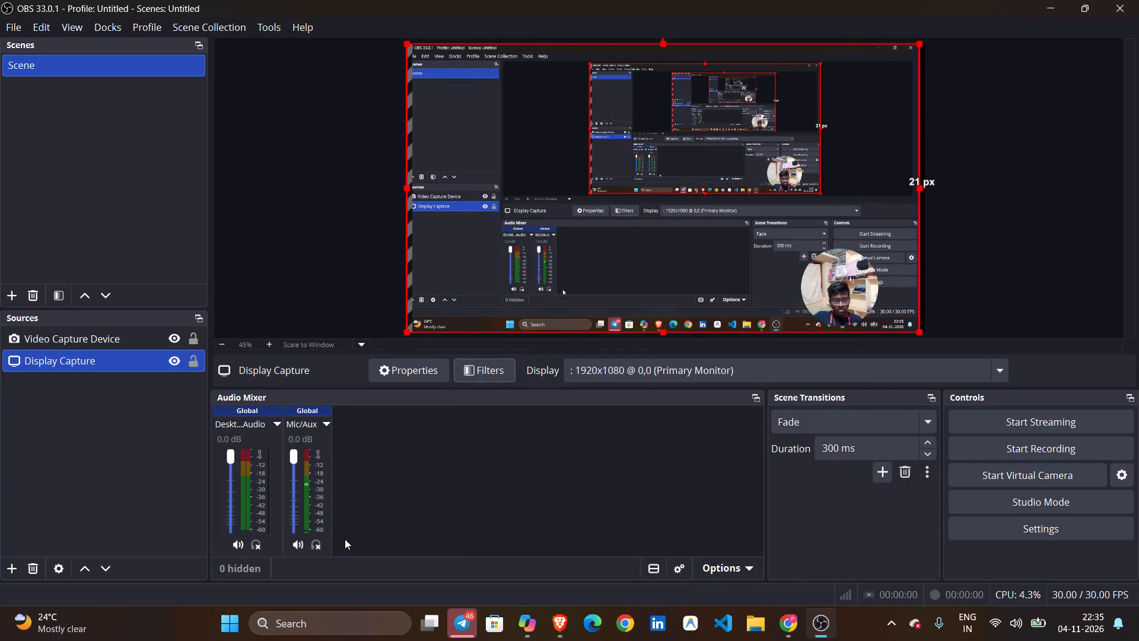
Enlarge the circular webcam overlay to about half the canvas's width, keeping its bottom-right corner in place.
left_click(852, 286)
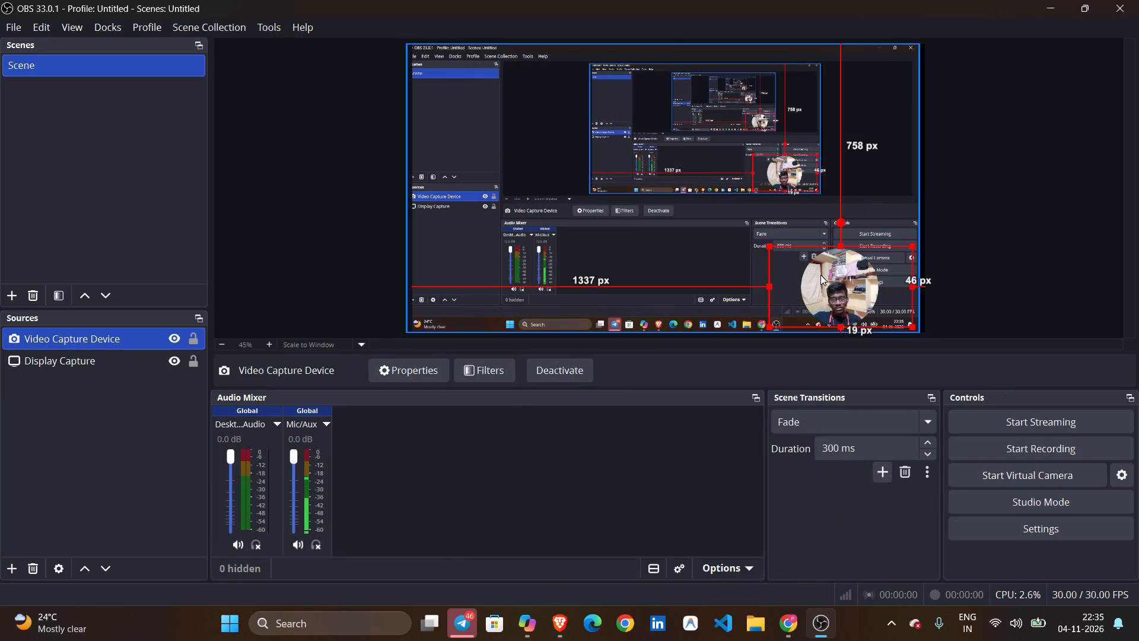
left_click_drag(767, 243, 345, 143)
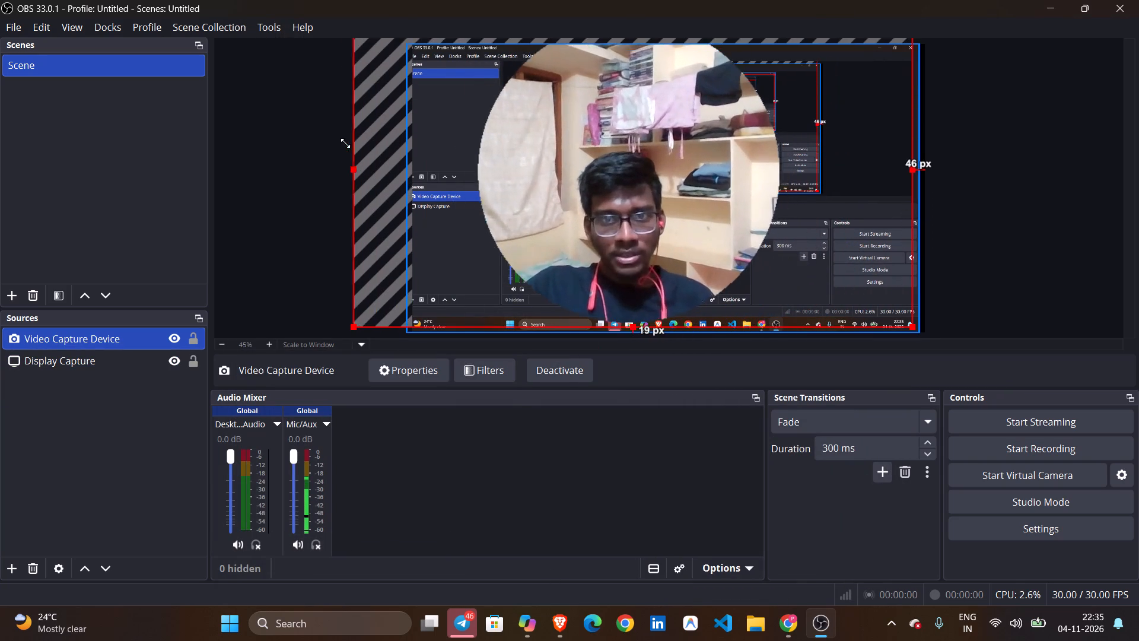
left_click_drag(345, 143, 874, 315)
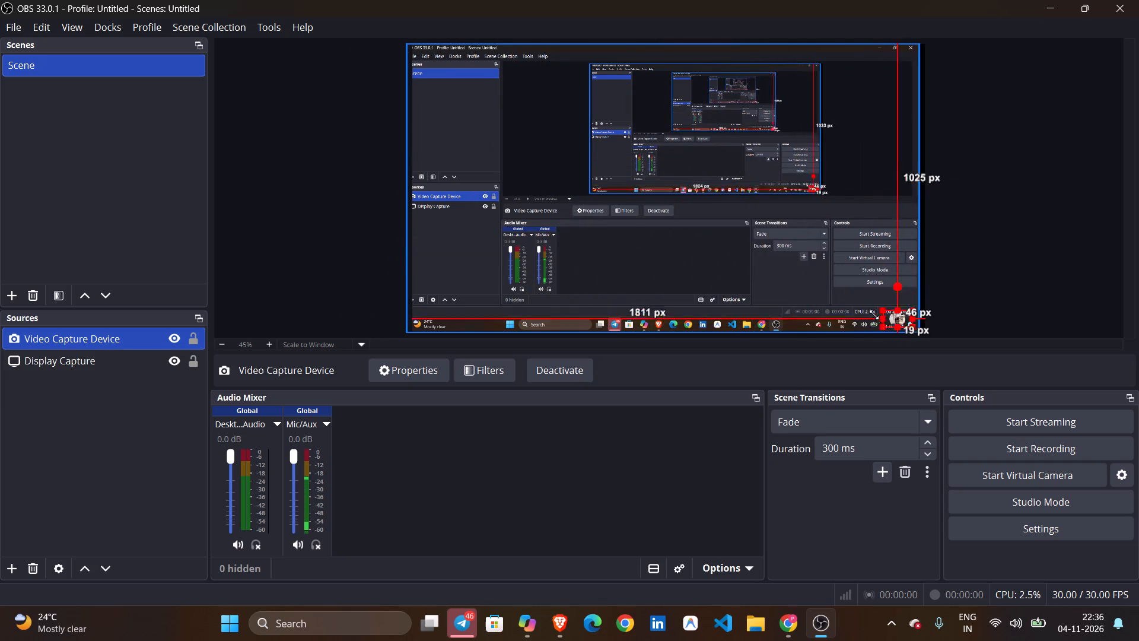
left_click_drag(874, 315, 243, 348)
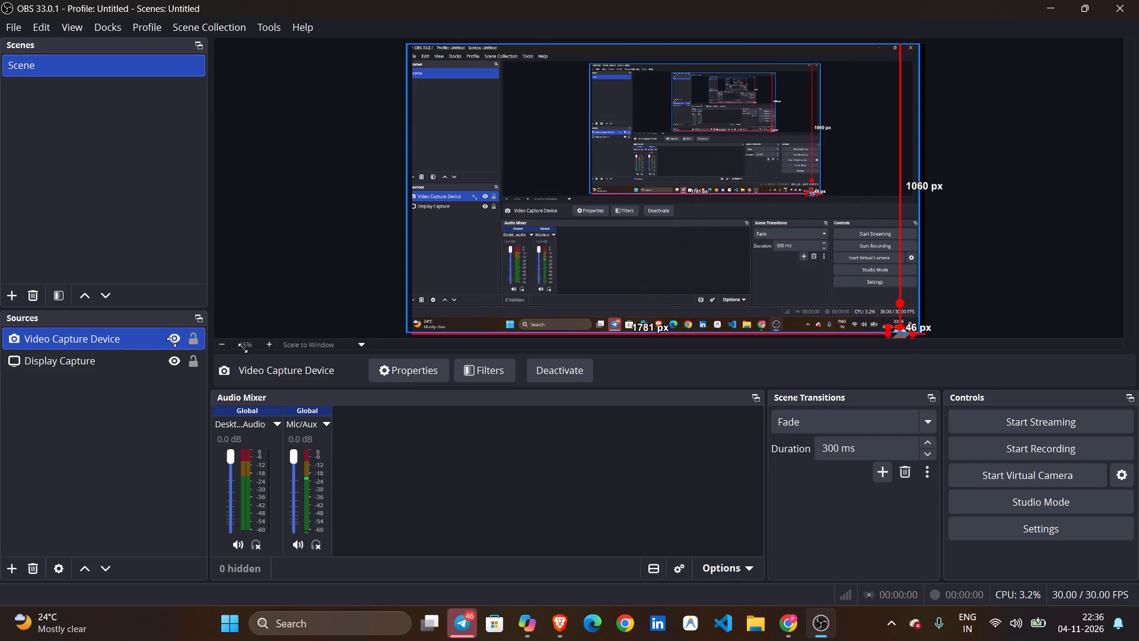
left_click_drag(243, 348, 468, 247)
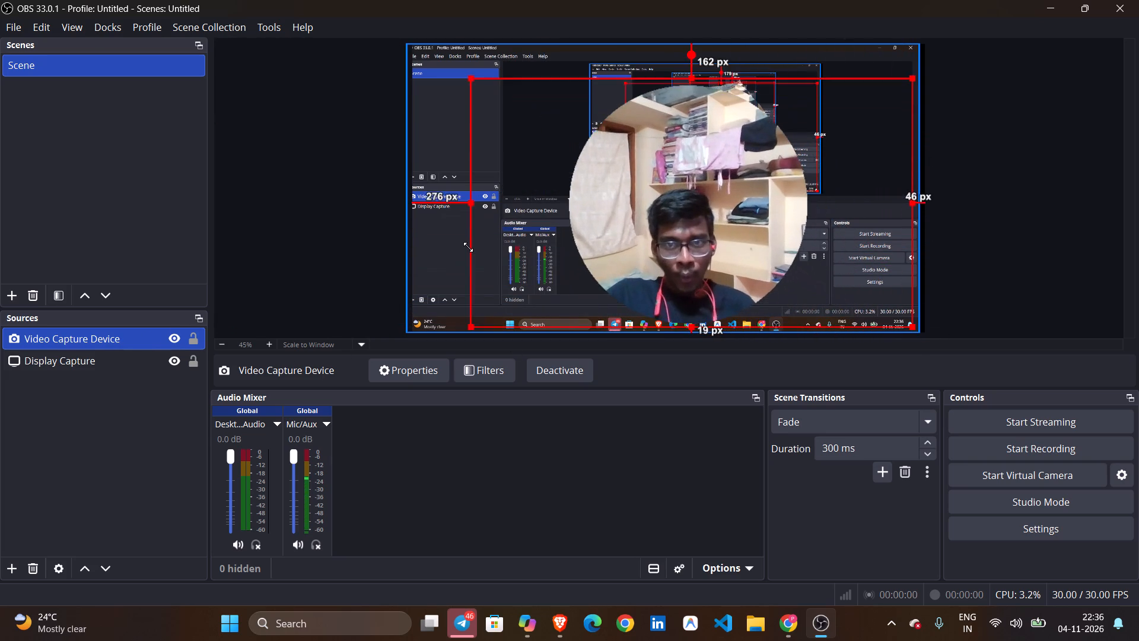
left_click_drag(468, 247, 444, 251)
left_click(444, 251)
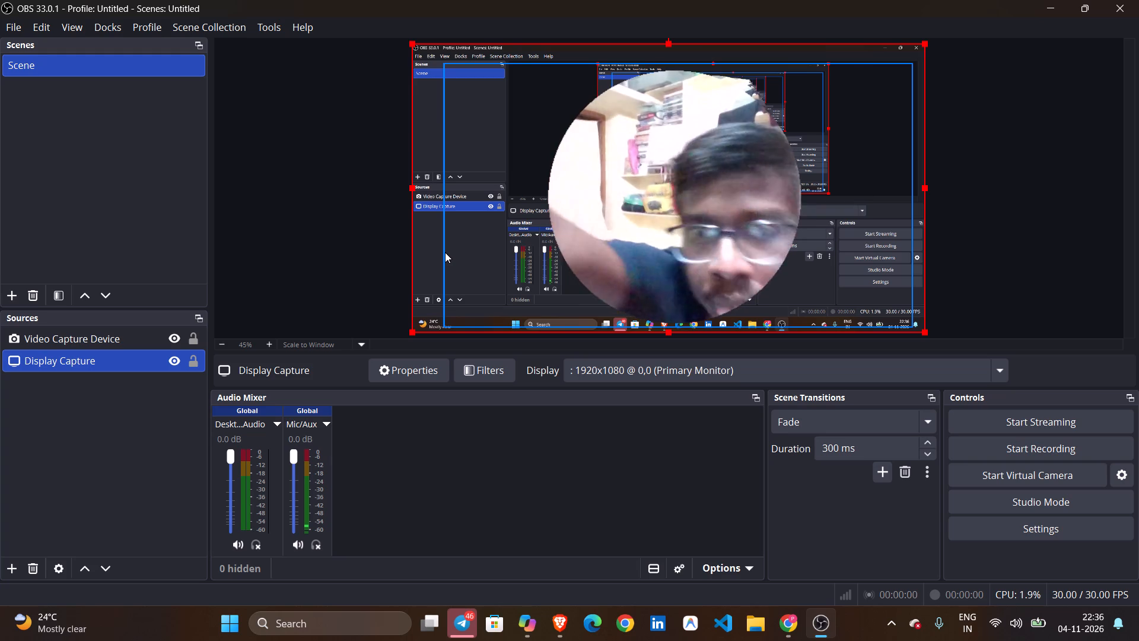
left_click(611, 90)
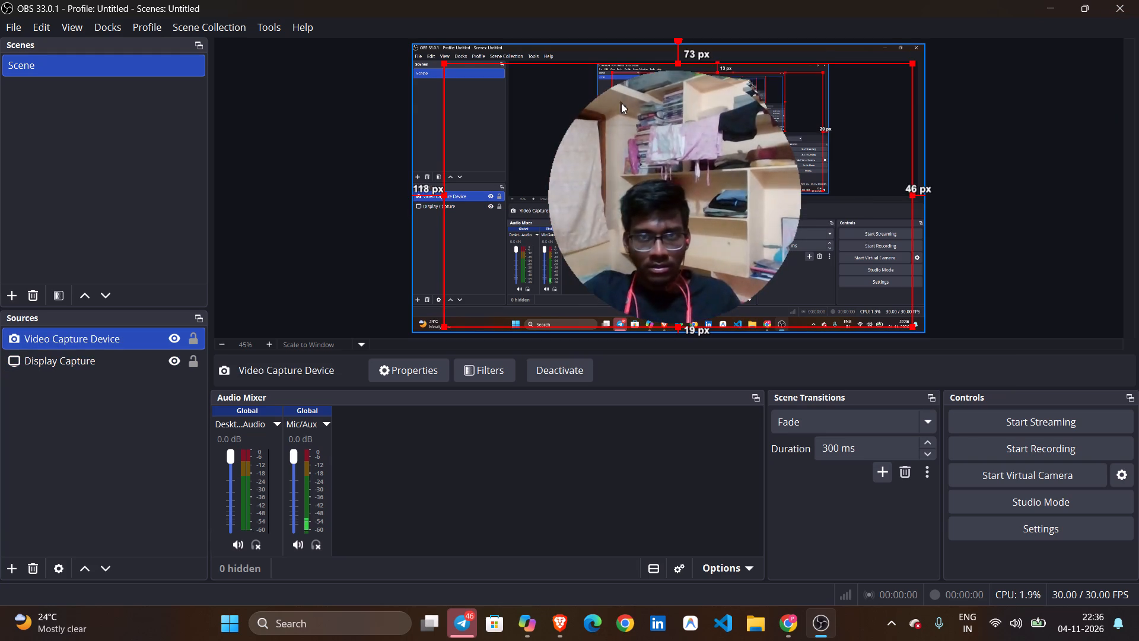
left_click_drag(444, 63, 682, 161)
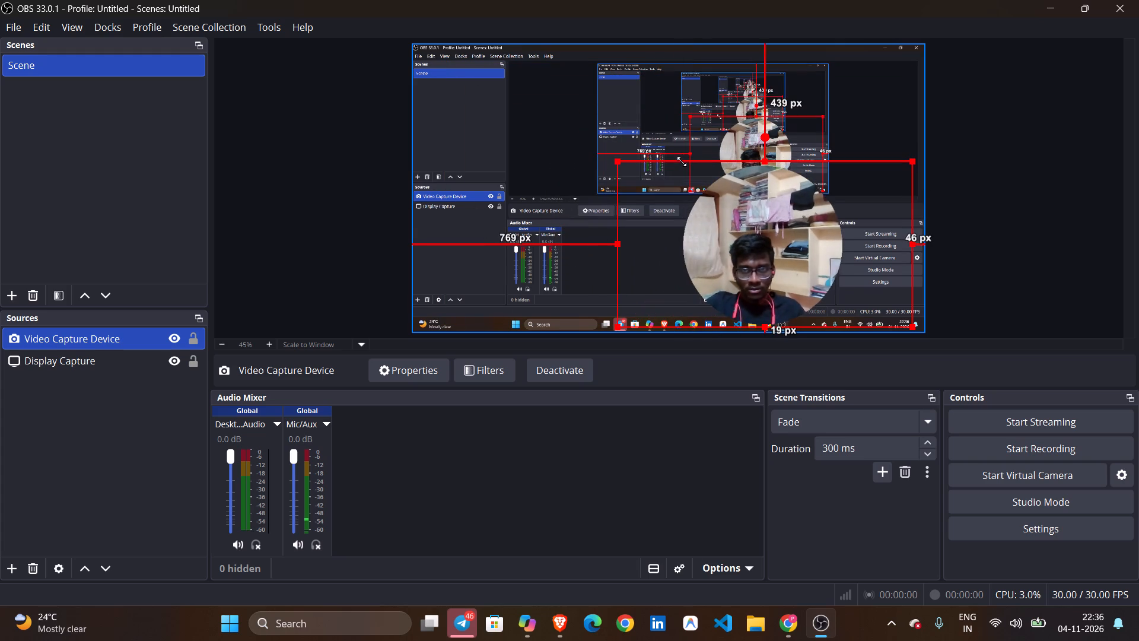
left_click_drag(682, 161, 783, 182)
left_click(783, 182)
Reposition the Display Capture about 46 px from the canvas's right edge and 19 px from its bottom edge, and close OBS Studio.
left_click_drag(820, 246, 867, 246)
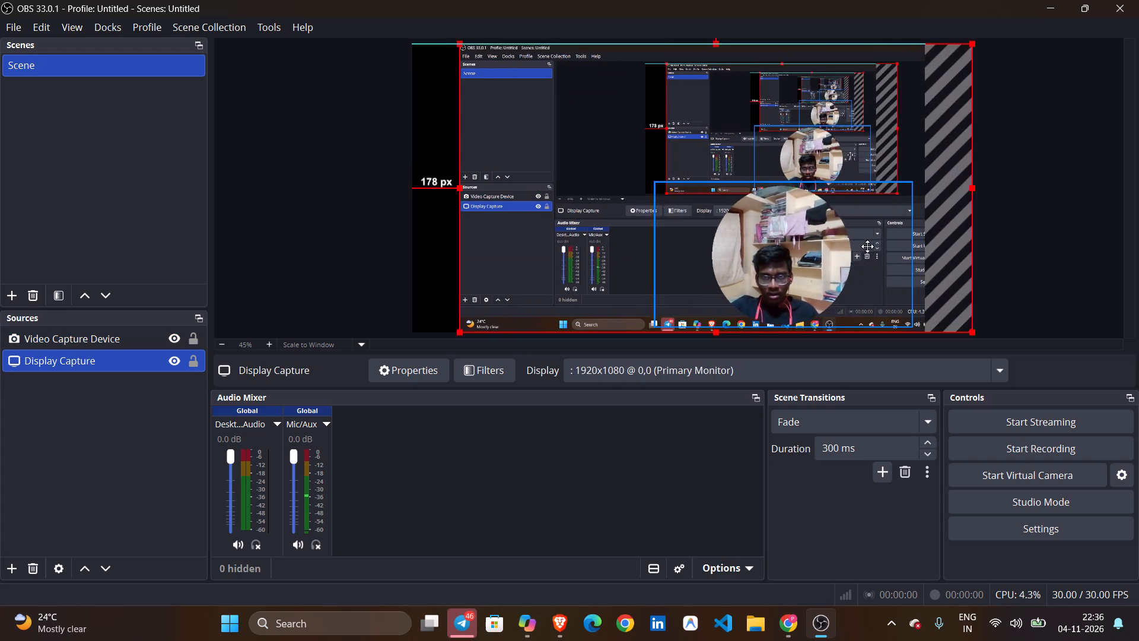
left_click_drag(867, 246, 809, 242)
left_click(1138, 0)
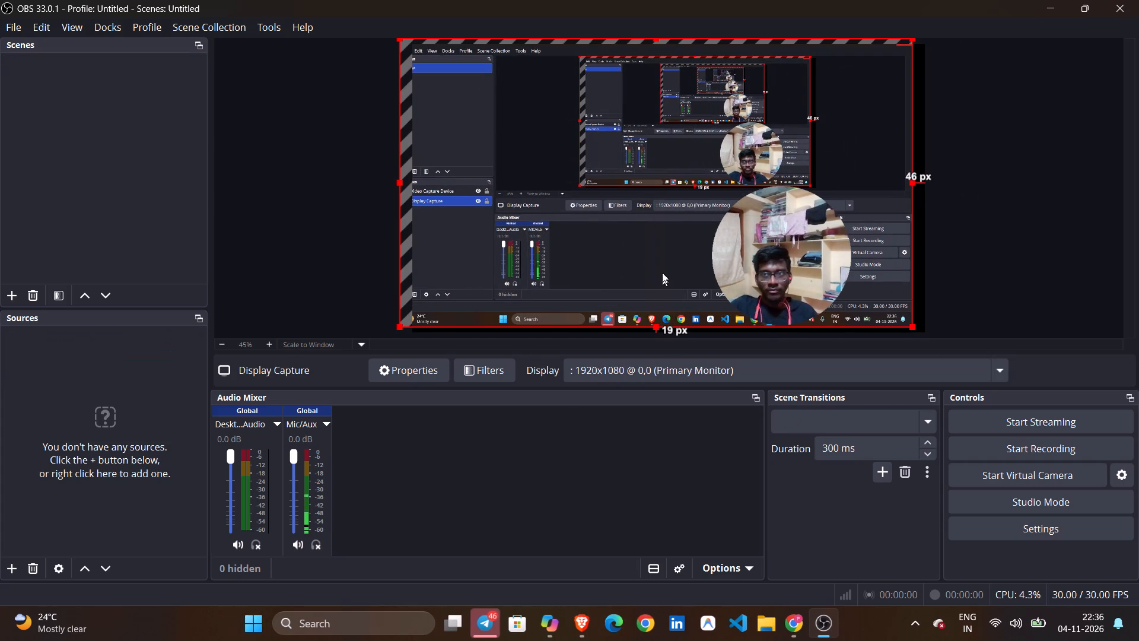